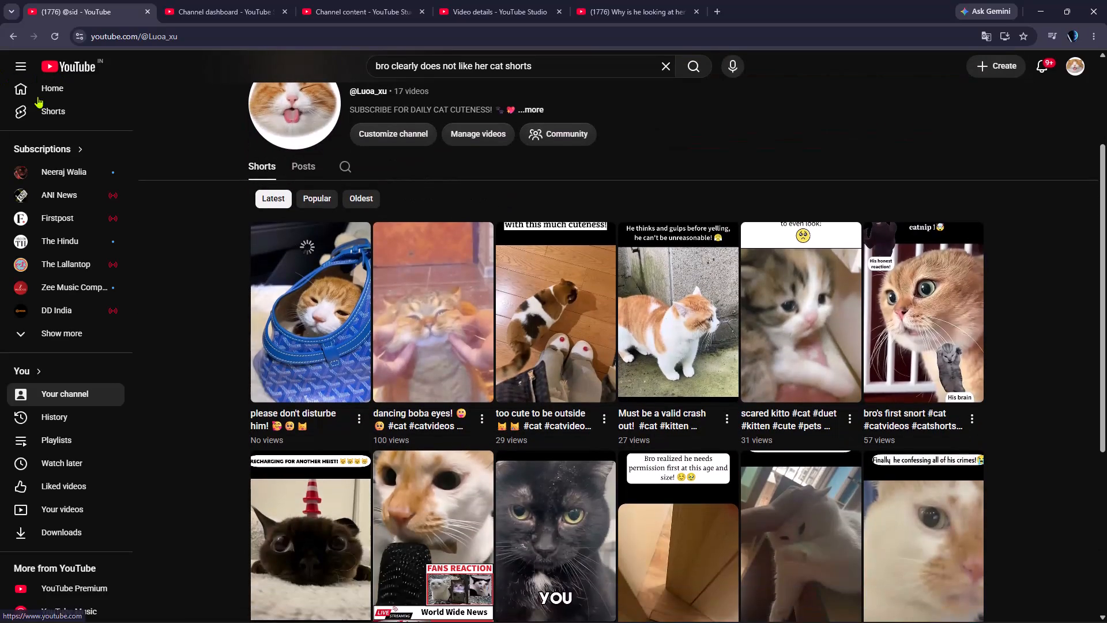
Look through the uploaded cat videos in the channel's Shorts list, down to the oldest uploads and back up.
scroll(220, 359, down, 3)
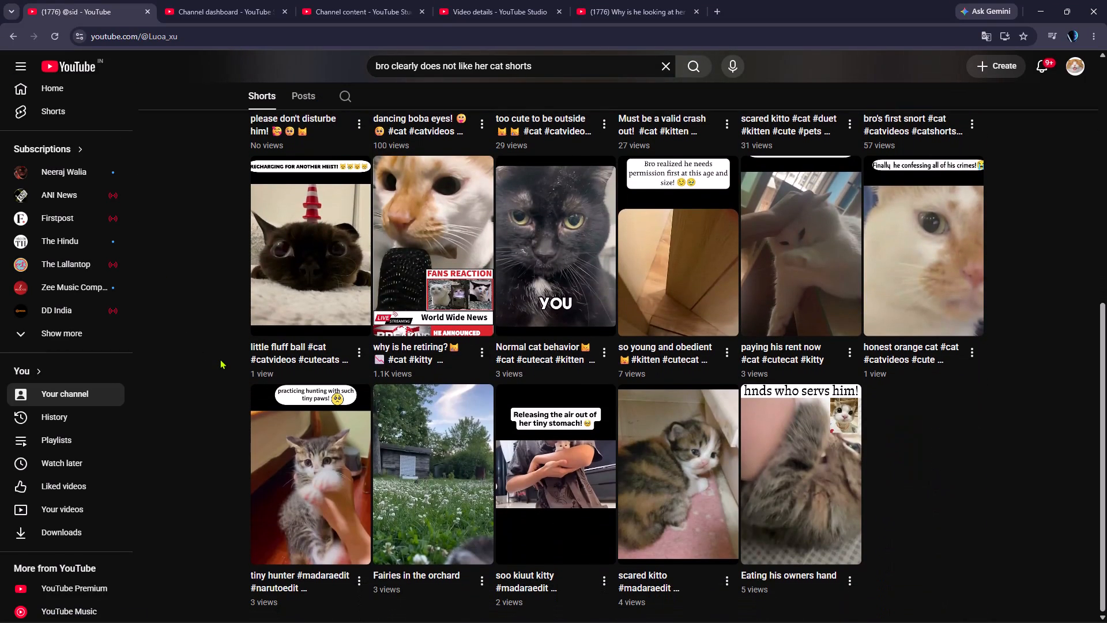
scroll(220, 359, down, 1)
scroll(220, 359, up, 3)
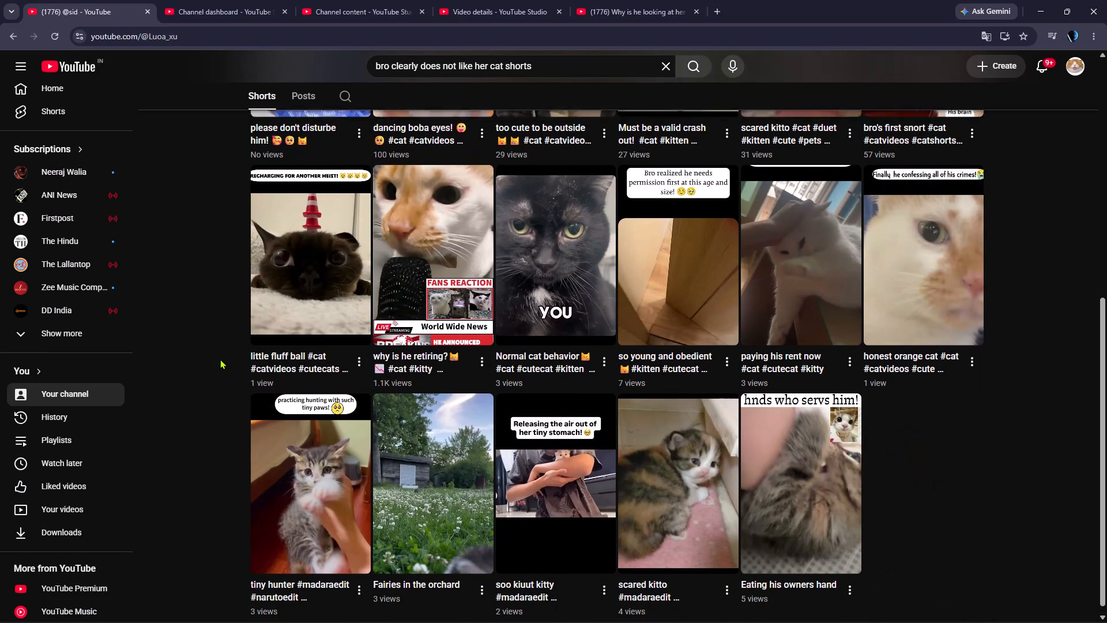
scroll(220, 359, up, 5)
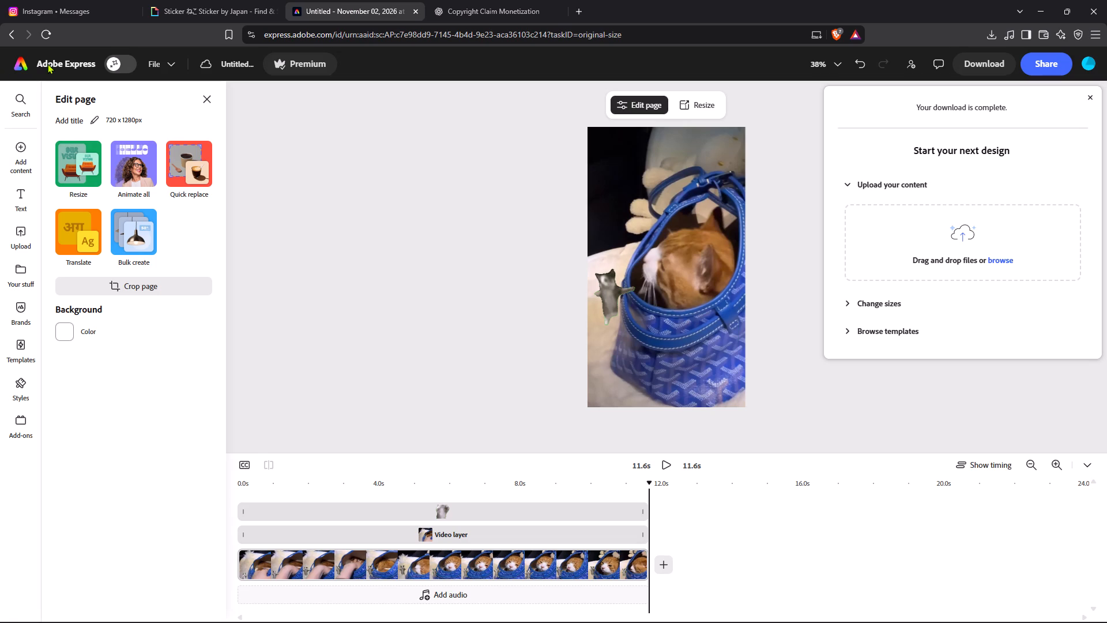
Leave the finished cat-in-a-bag video design and go back to the Adobe Express home page.
click(47, 63)
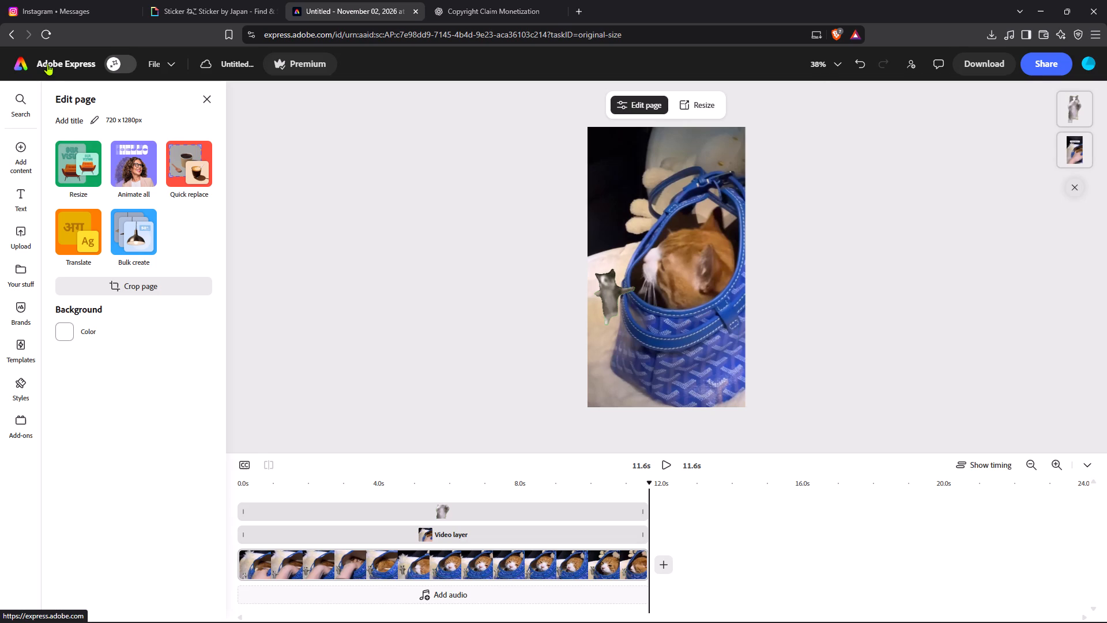
click(47, 63)
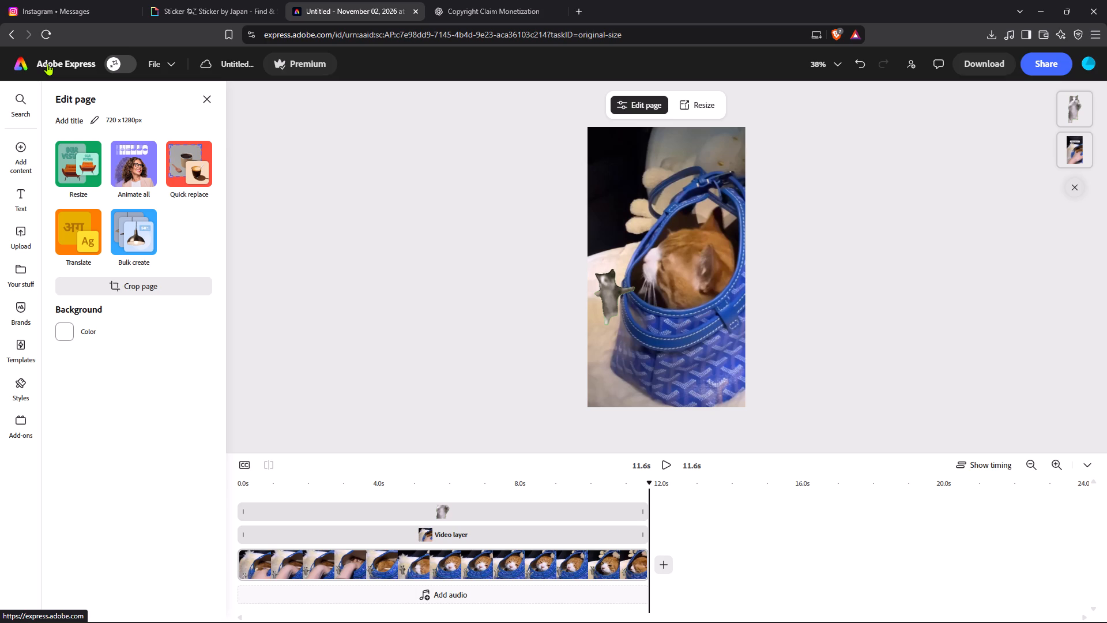
Leave the current design and return to the Adobe Express home page.
click(47, 63)
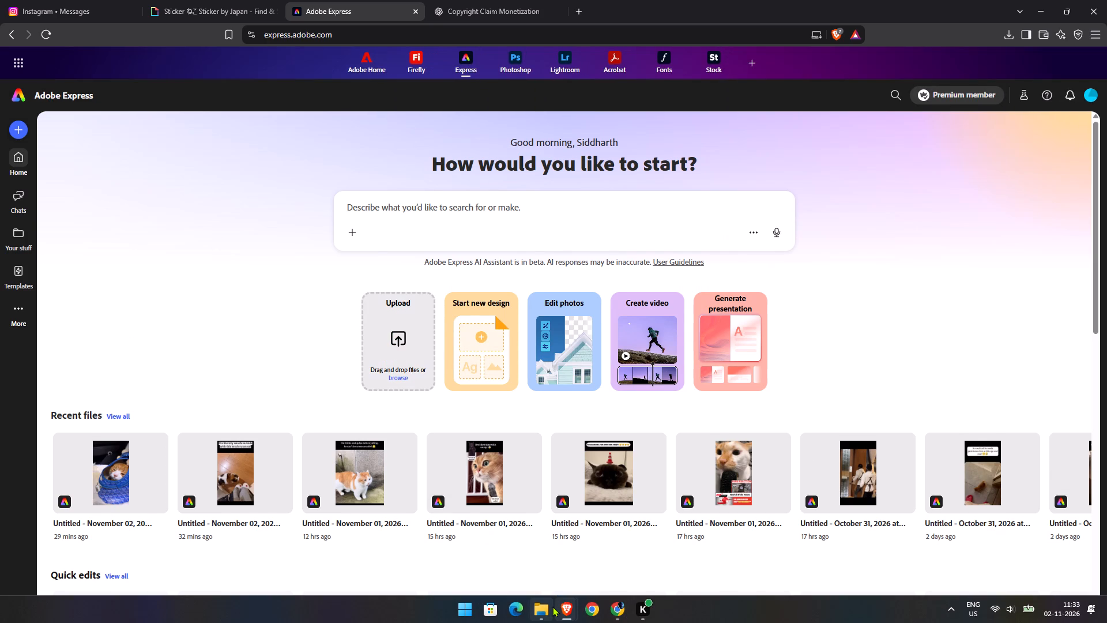
Switch to File Explorer and open the Raw folder inside kitties to check the source videos.
click(534, 572)
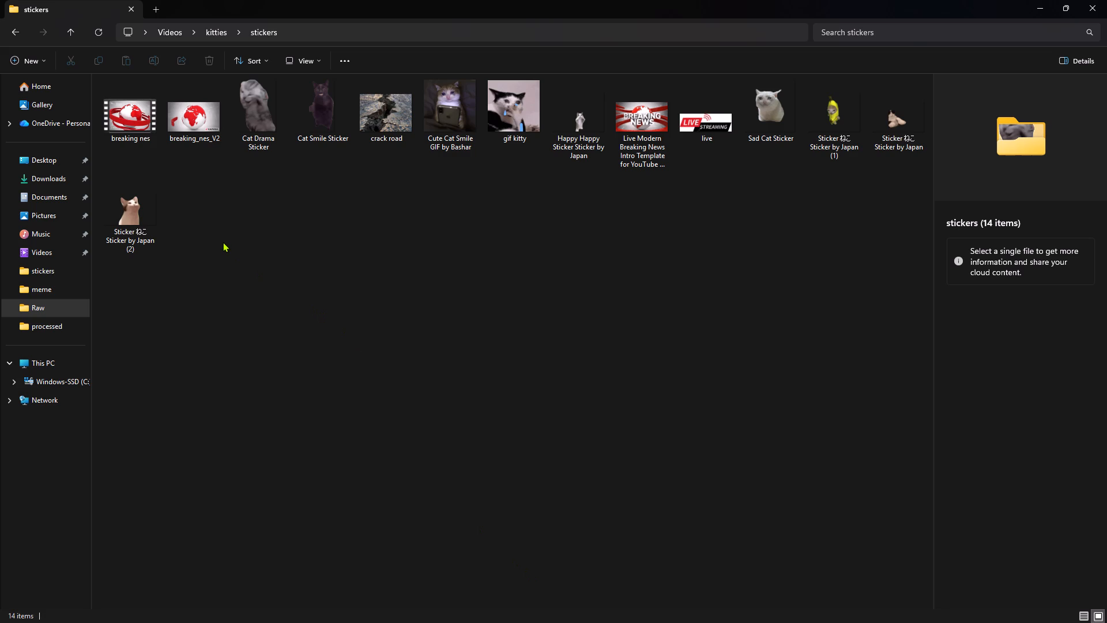
click(220, 35)
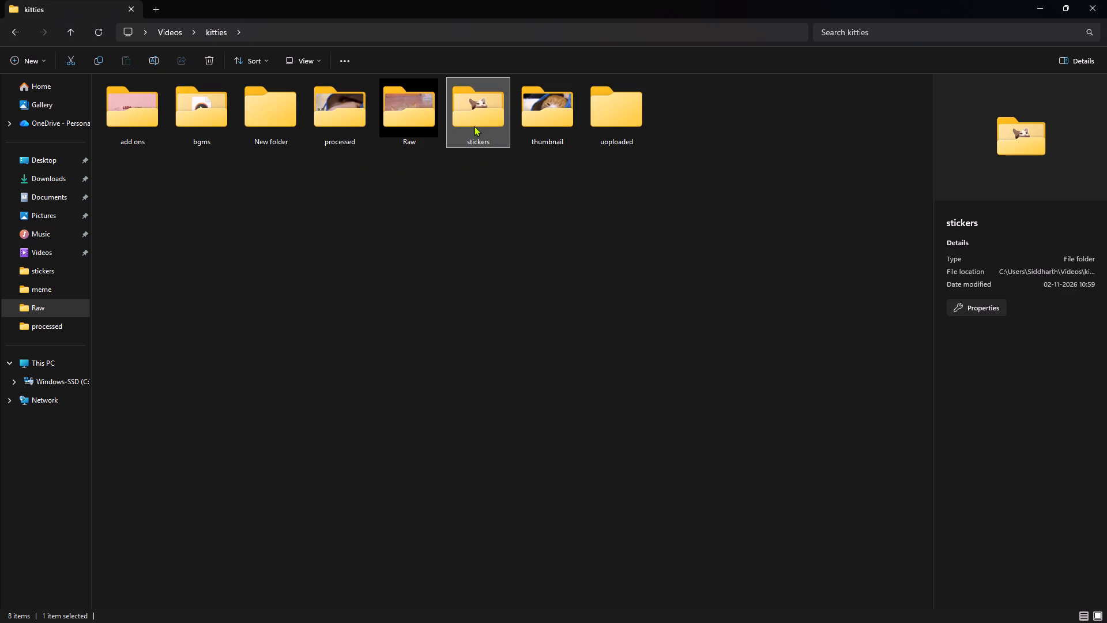
double_click(401, 129)
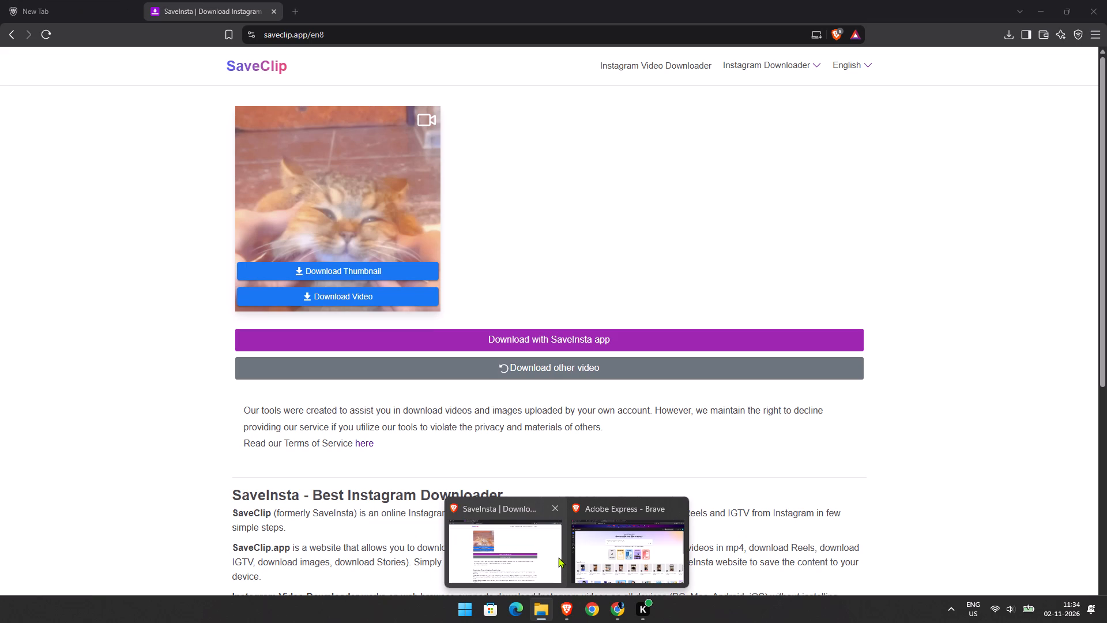
Switch back to Adobe Express, upload the "intovert orange cat" video from kitties > Raw, and open it with Edit video.
click(607, 553)
scroll(416, 376, left, 1)
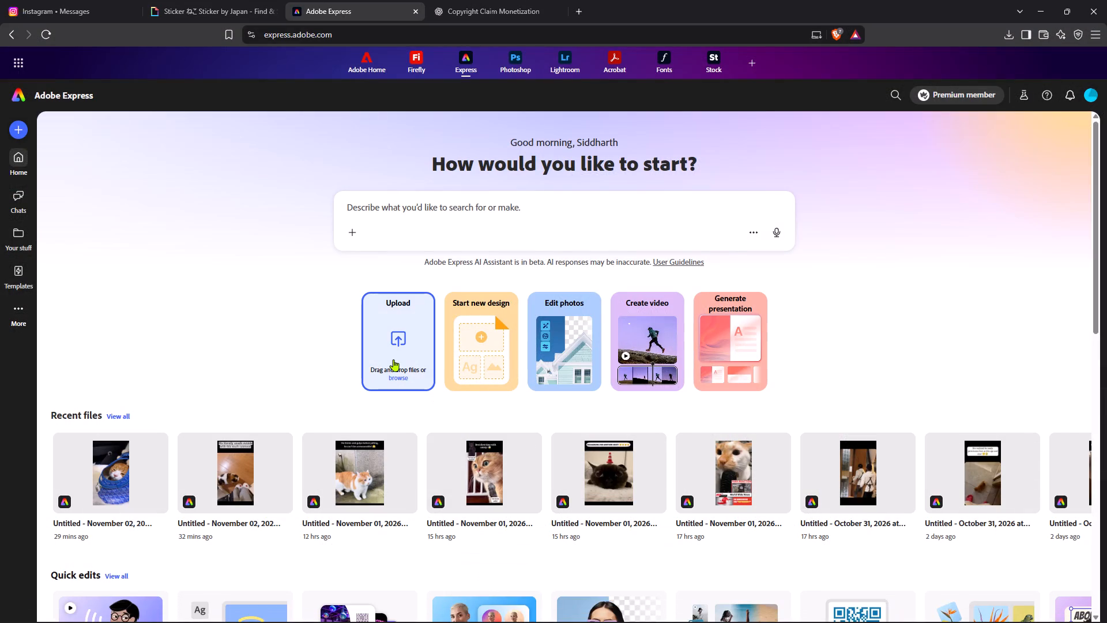
click(393, 359)
scroll(236, 163, left, 1)
scroll(184, 136, down, 1)
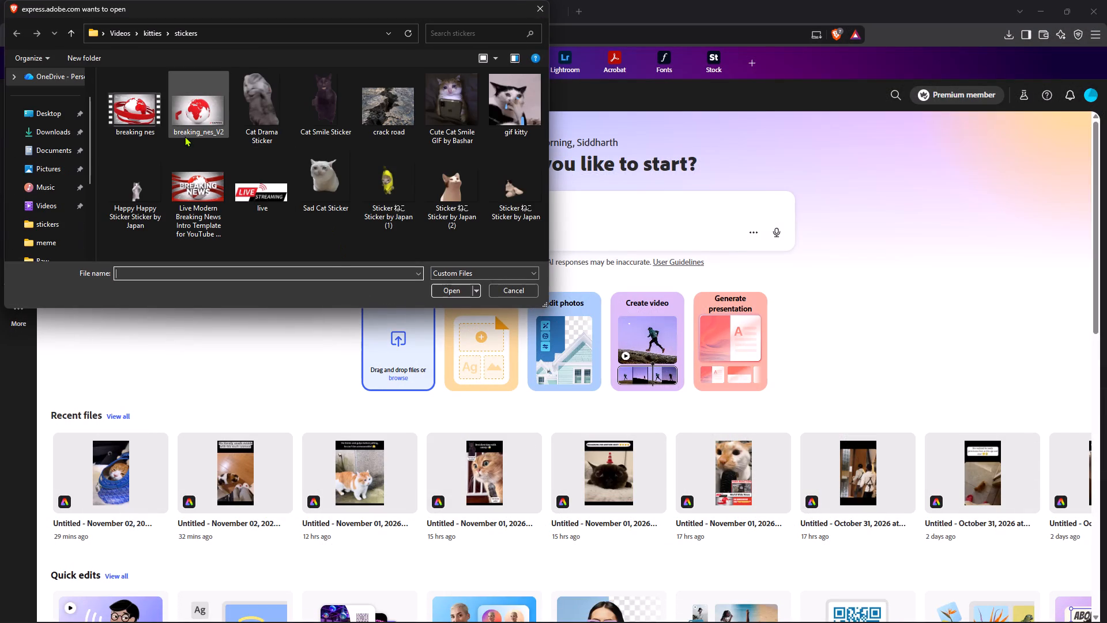
scroll(184, 136, down, 1)
click(153, 38)
scroll(276, 106, right, 2)
click(393, 117)
click(393, 117)
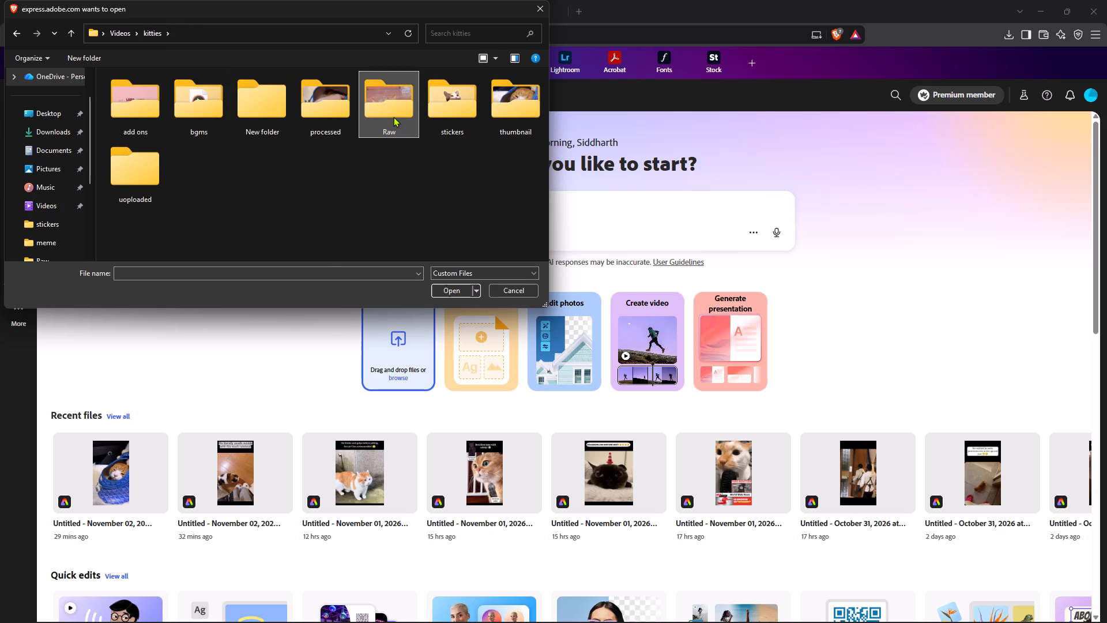
click(393, 117)
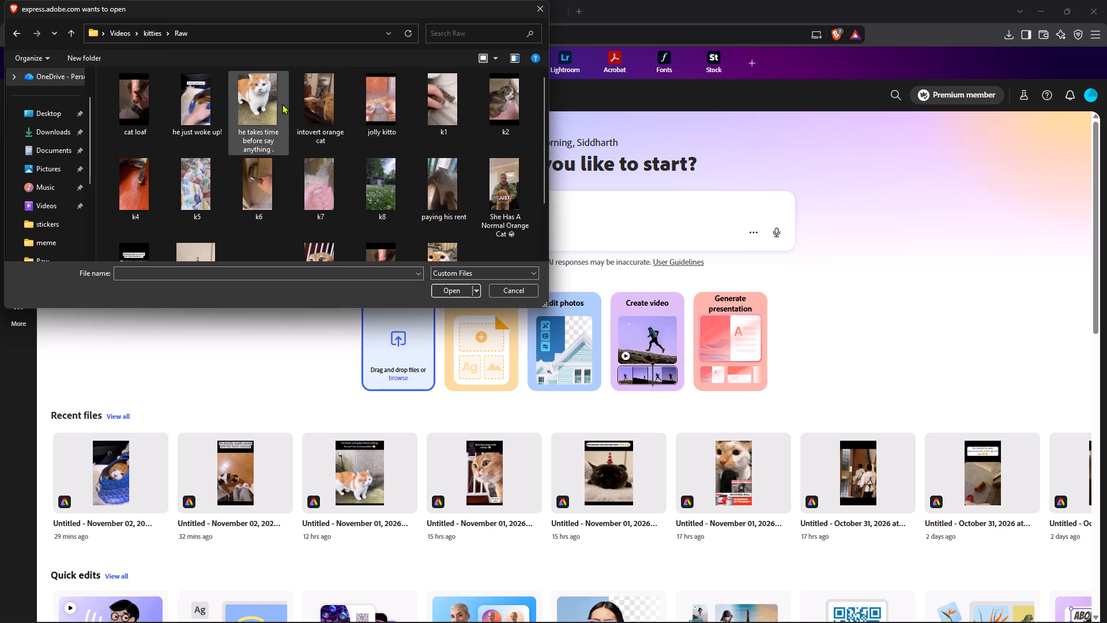
click(325, 118)
click(460, 292)
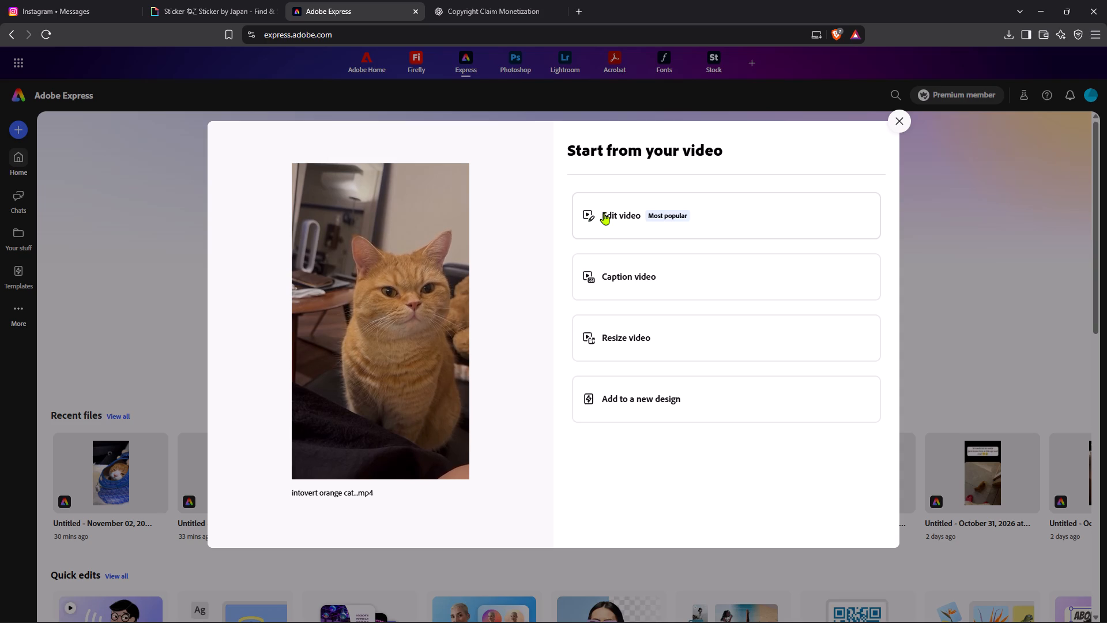
click(604, 213)
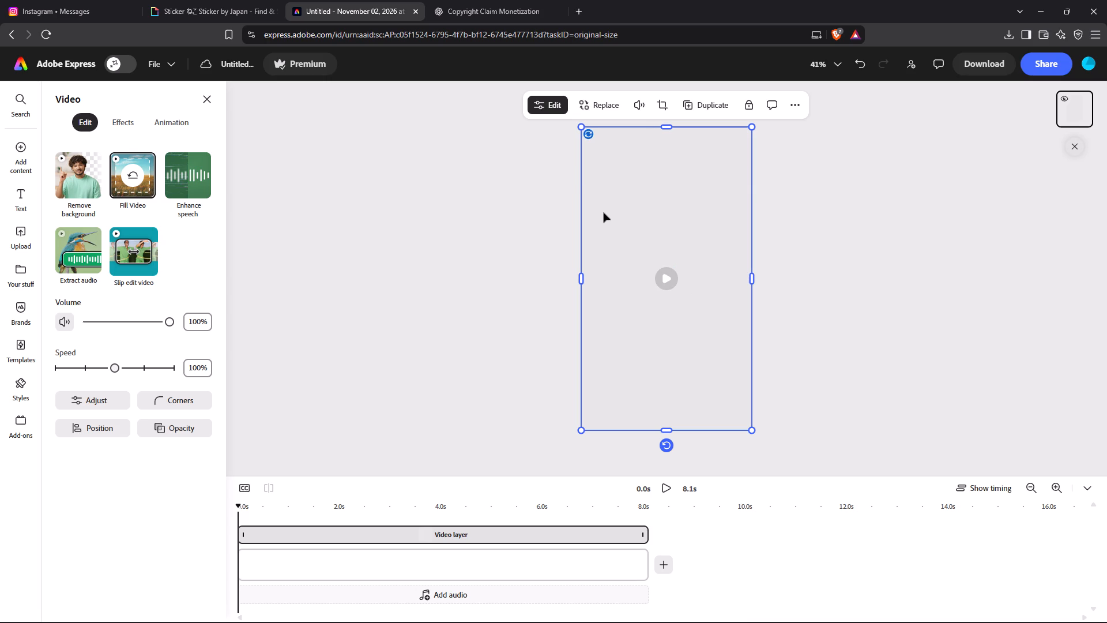
Play the orange cat clip through several times, rechecking its final seconds, to review the footage.
click(662, 279)
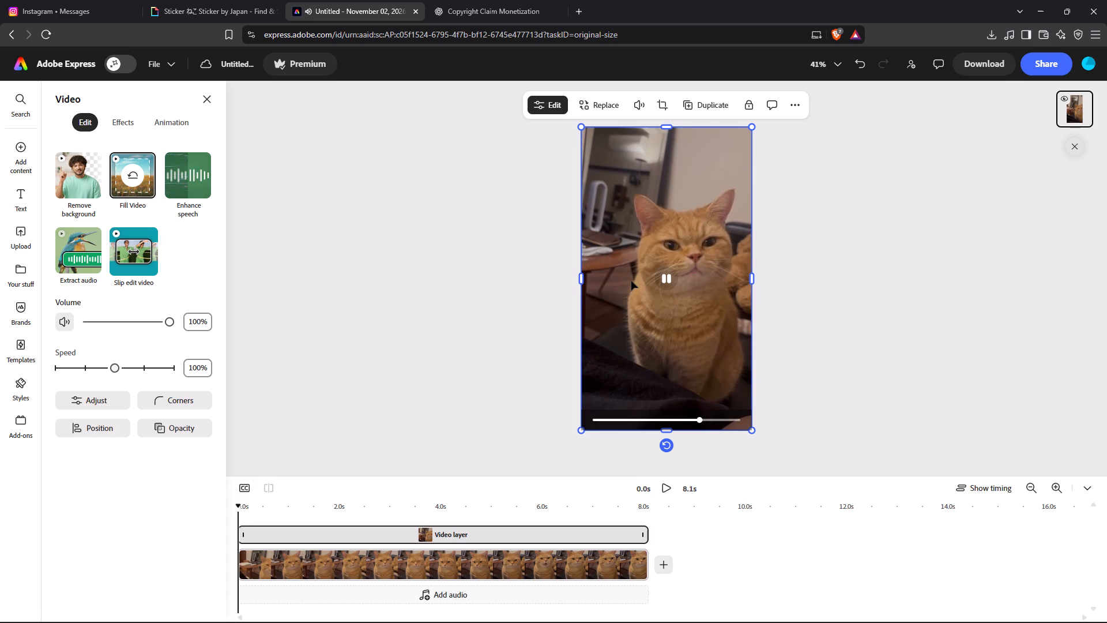
click(667, 487)
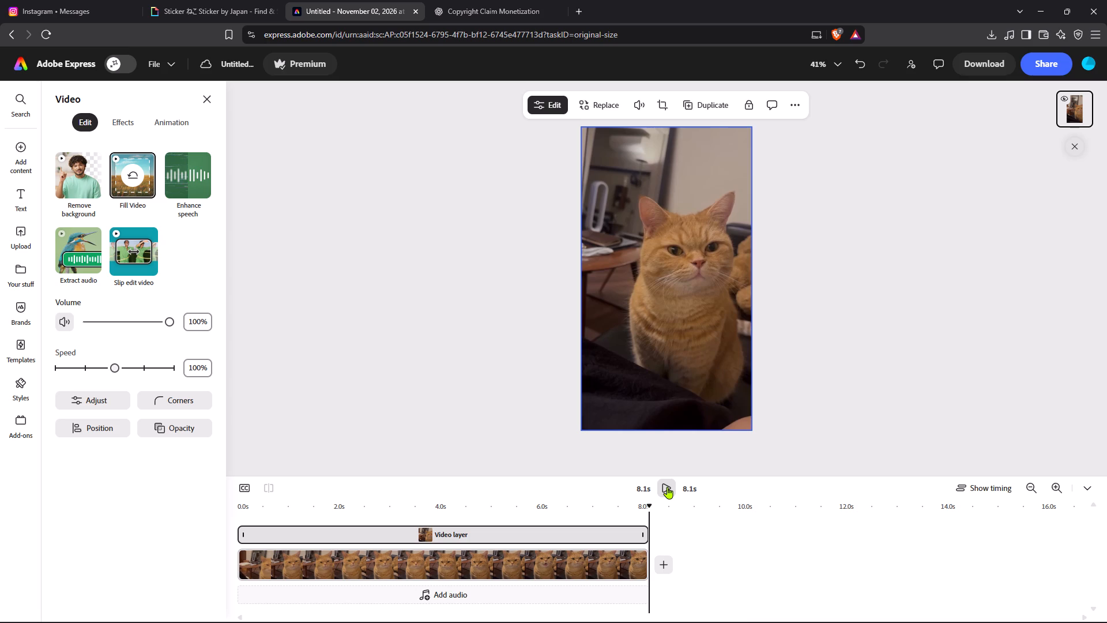
click(667, 487)
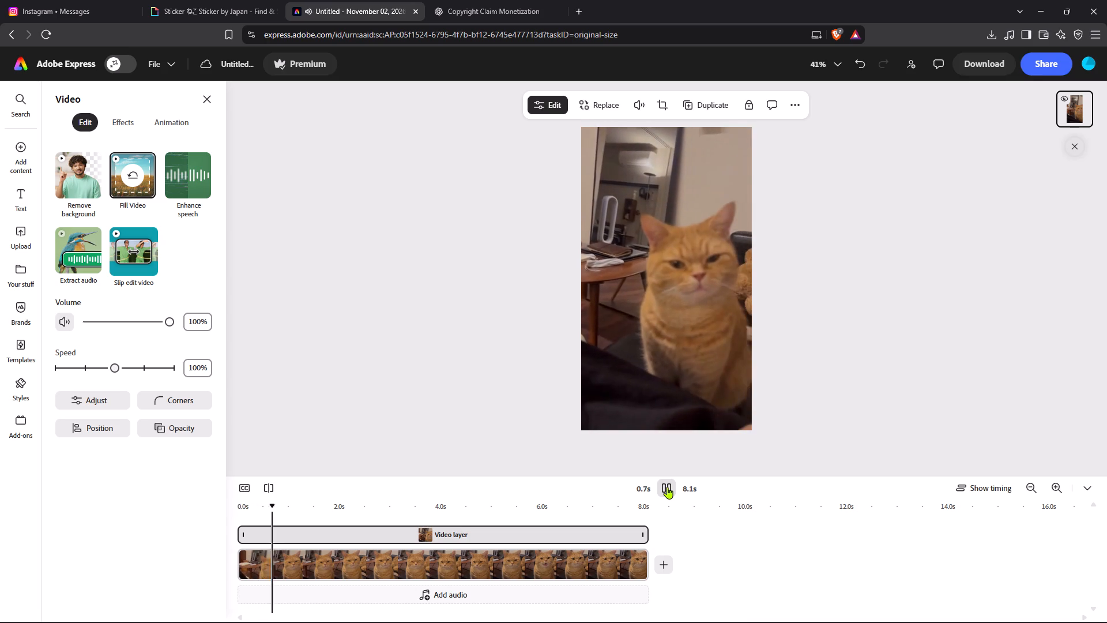
click(667, 487)
click(667, 487)
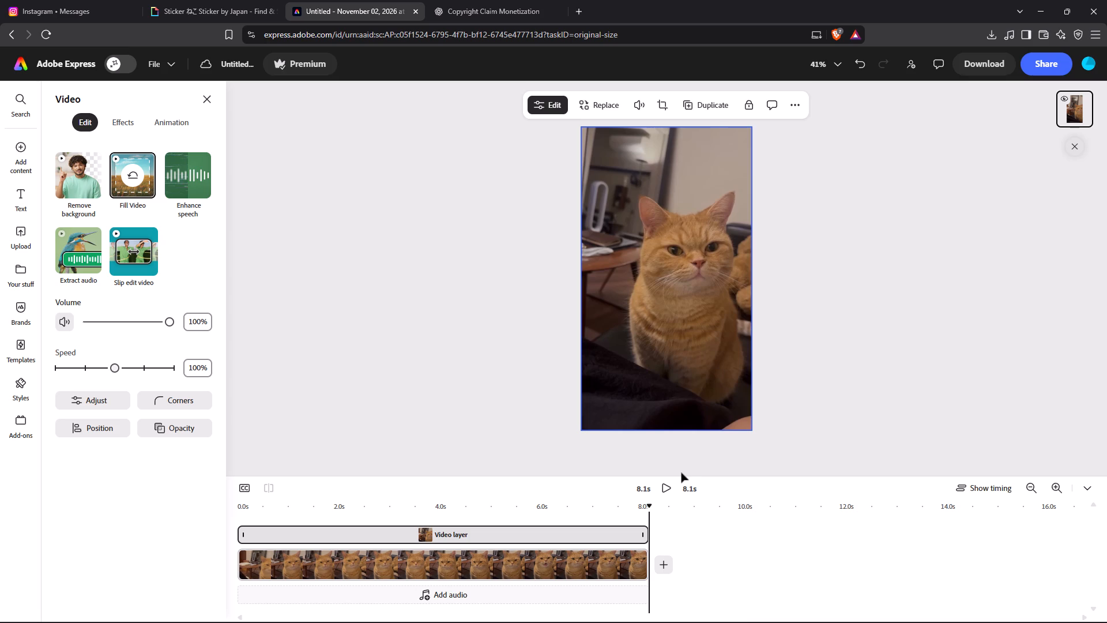
click(668, 490)
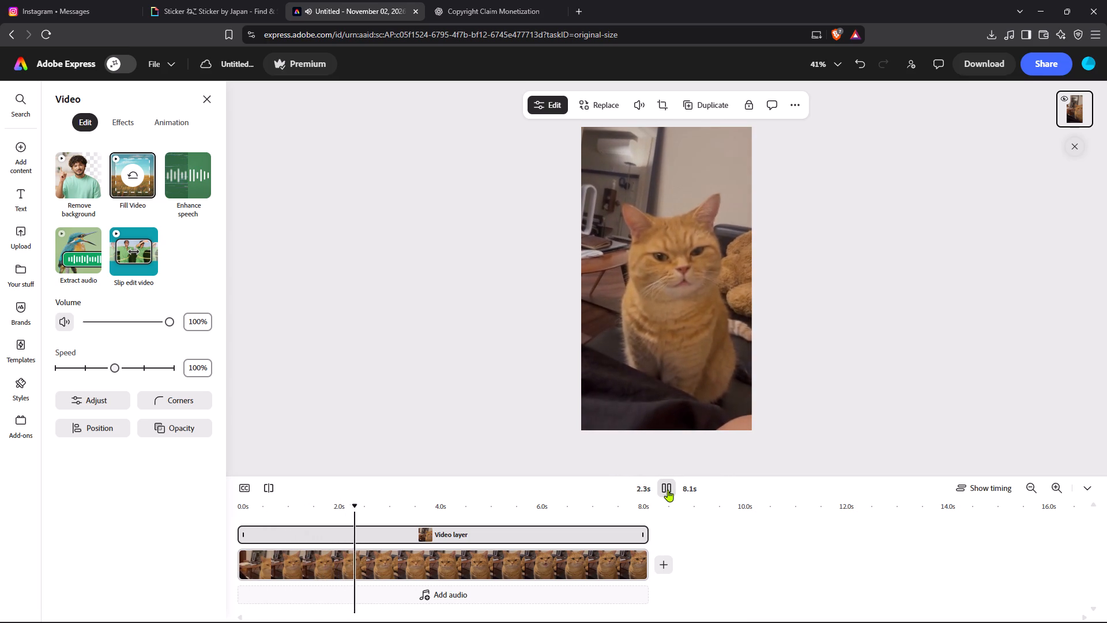
click(668, 490)
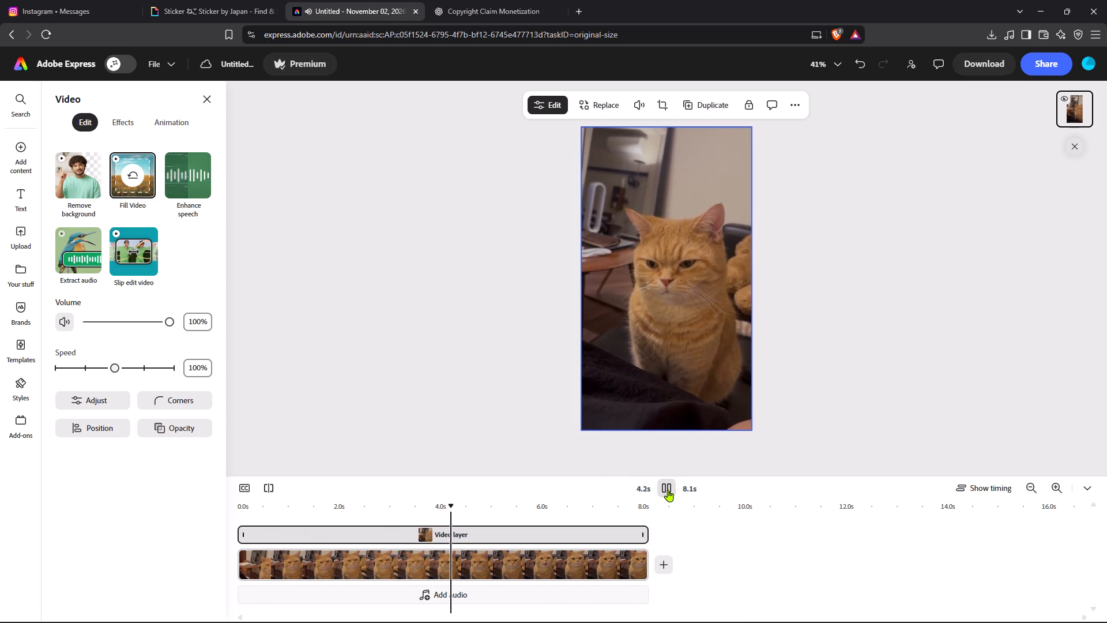
click(668, 490)
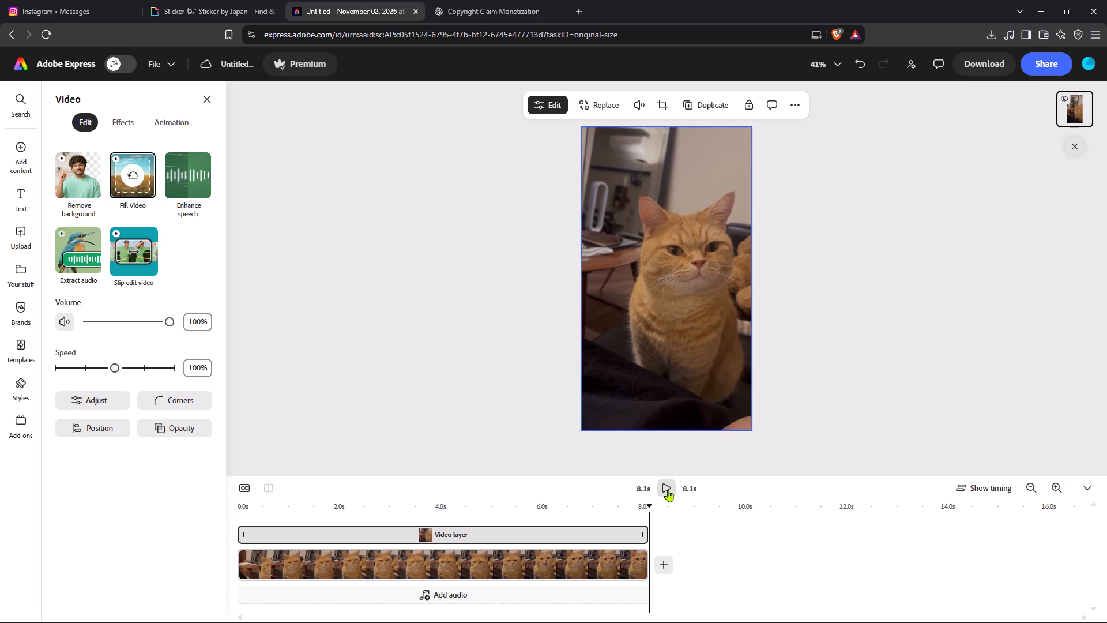
click(668, 490)
click(562, 508)
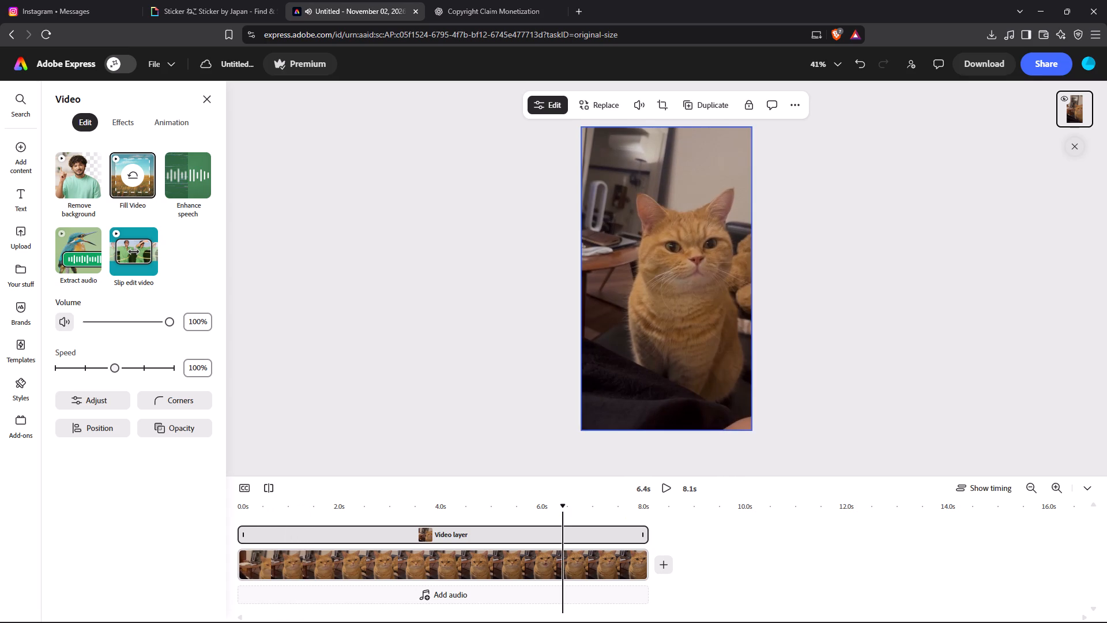
click(670, 488)
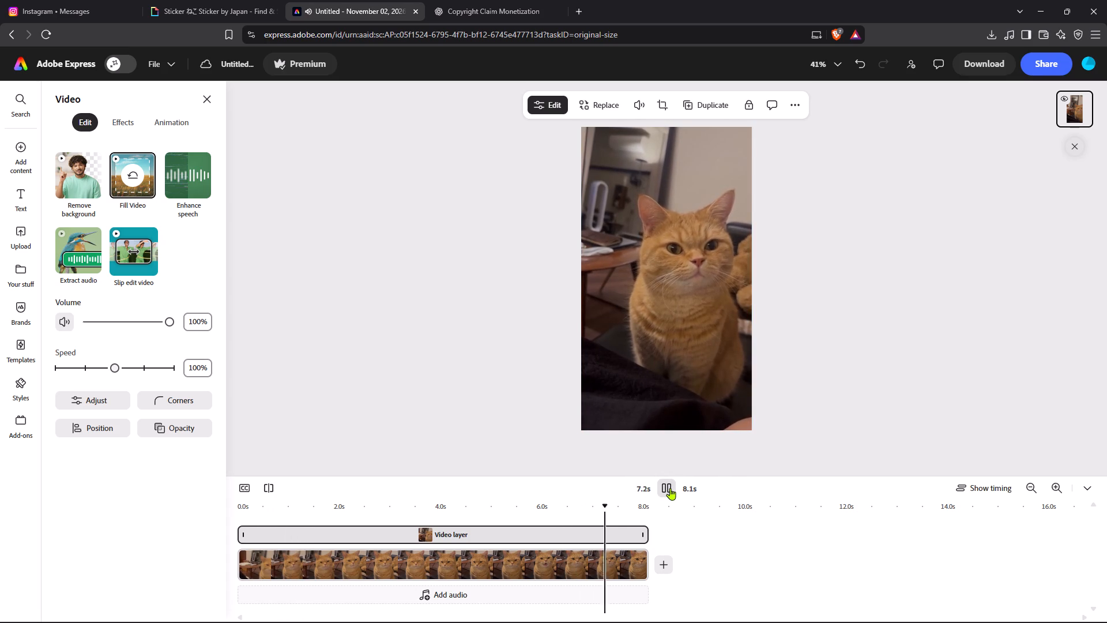
click(670, 488)
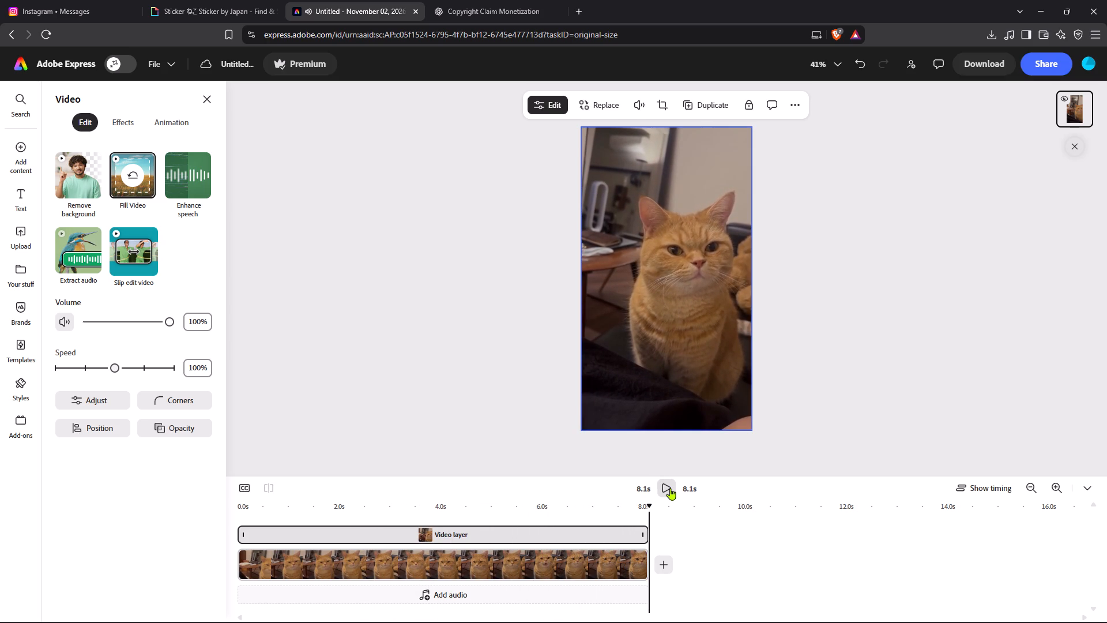
Crop roughly the top quarter off the cat video, leaving an empty band above it on the page.
click(664, 130)
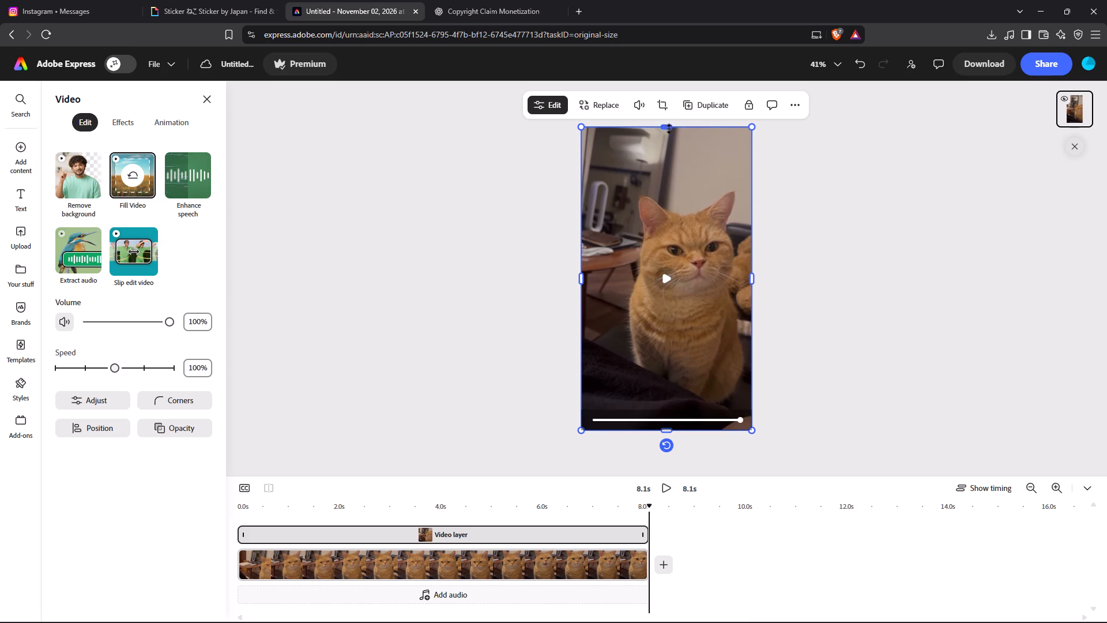
drag(668, 126, 687, 196)
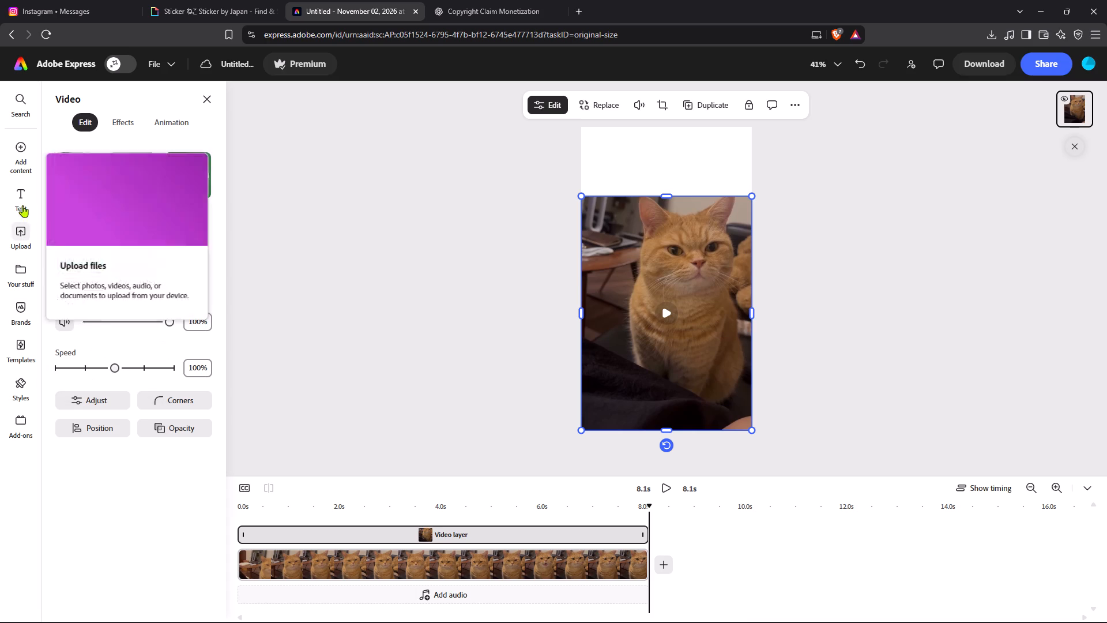
Set the page background color to black (#000000).
click(667, 153)
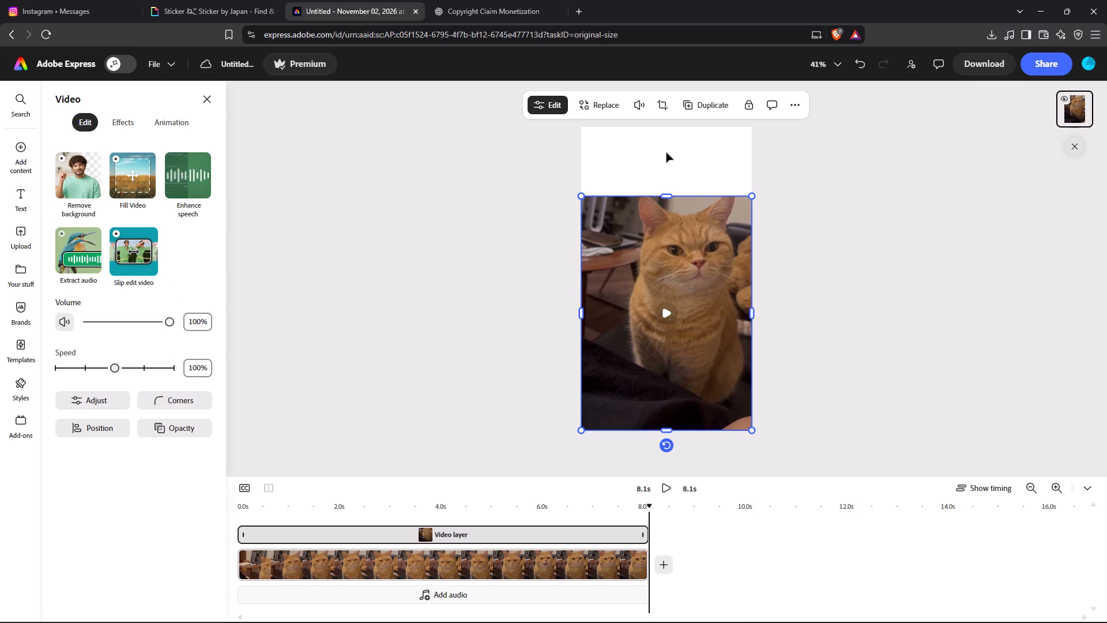
click(63, 340)
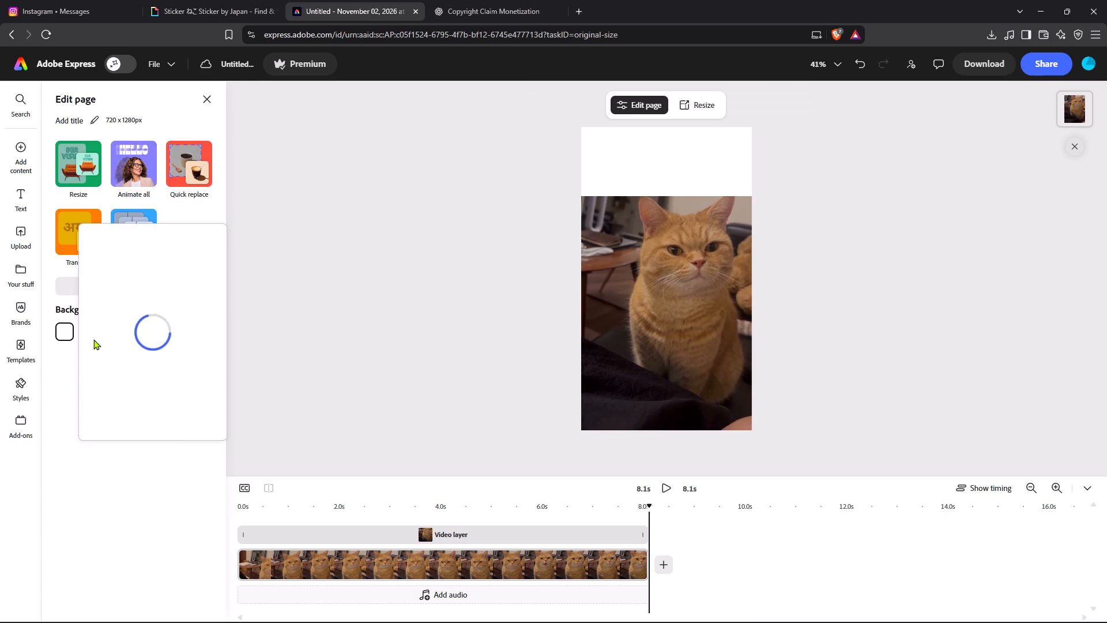
scroll(142, 335, right, 1)
click(125, 306)
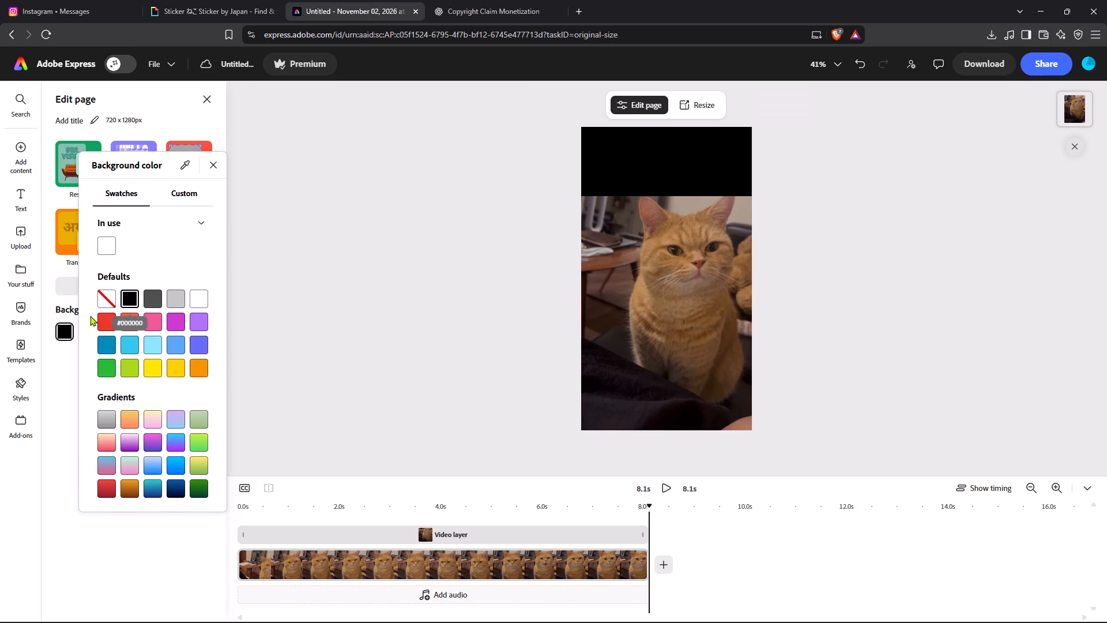
click(60, 363)
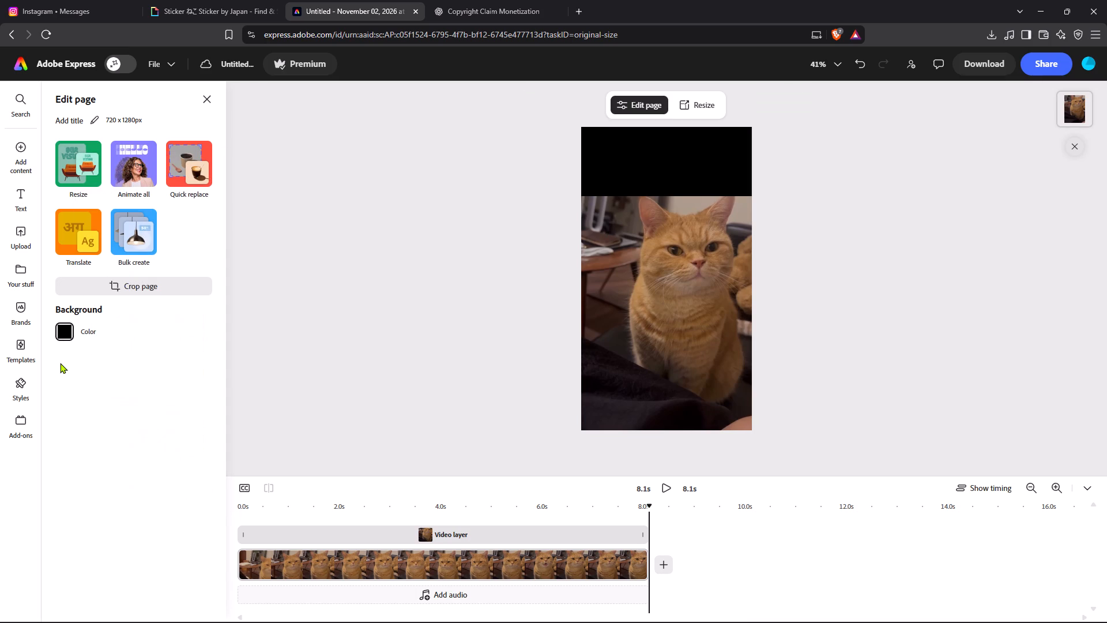
Add a Heading text and place it in the black band above the cat video.
scroll(35, 236, down, 1)
click(22, 207)
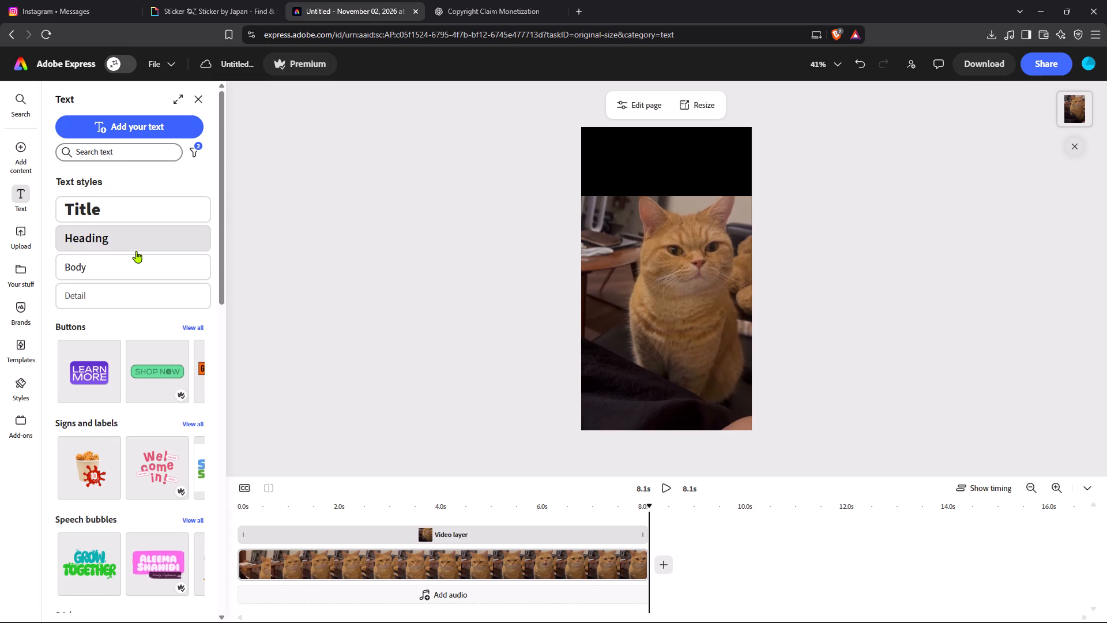
click(136, 251)
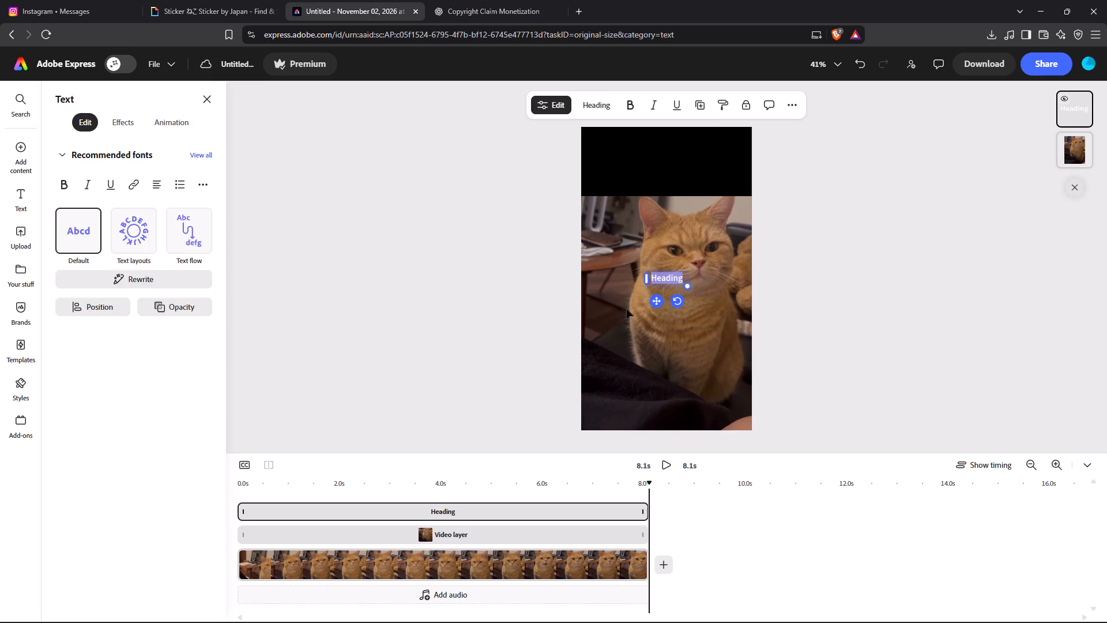
drag(656, 290, 650, 270)
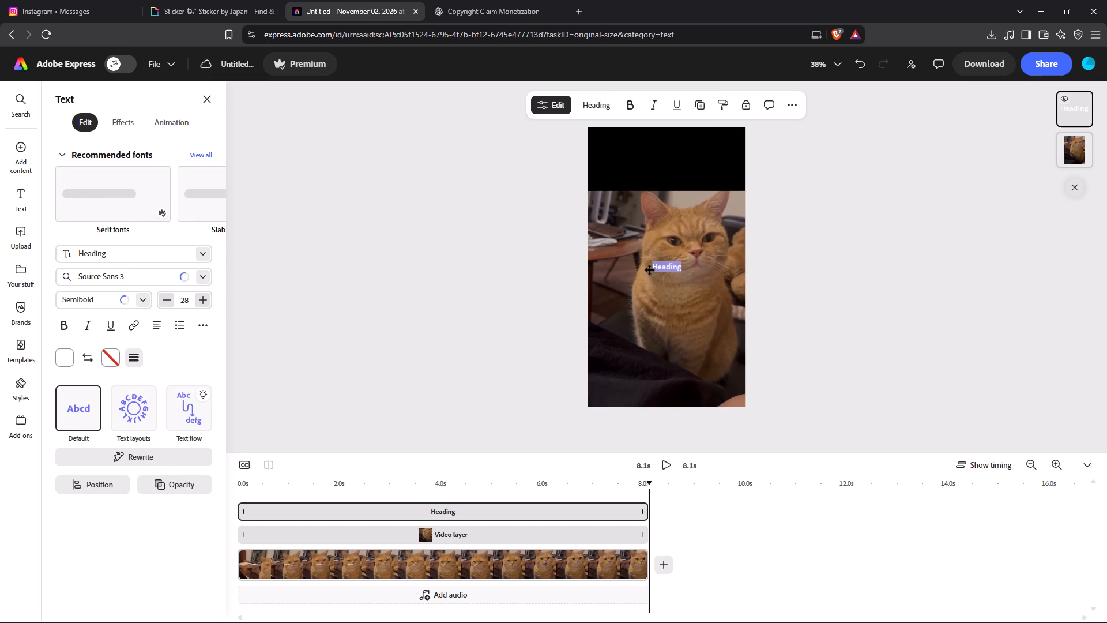
drag(650, 270, 631, 174)
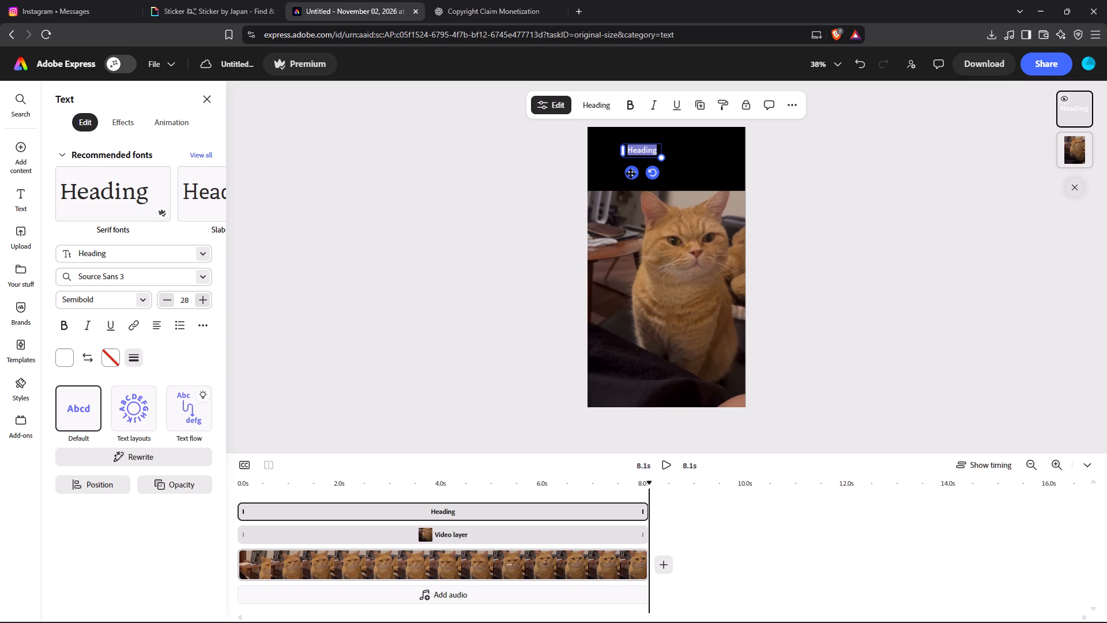
Replace the Heading placeholder with "Bro" and apply the recommended Serif font (Discordia).
key(shift+b)
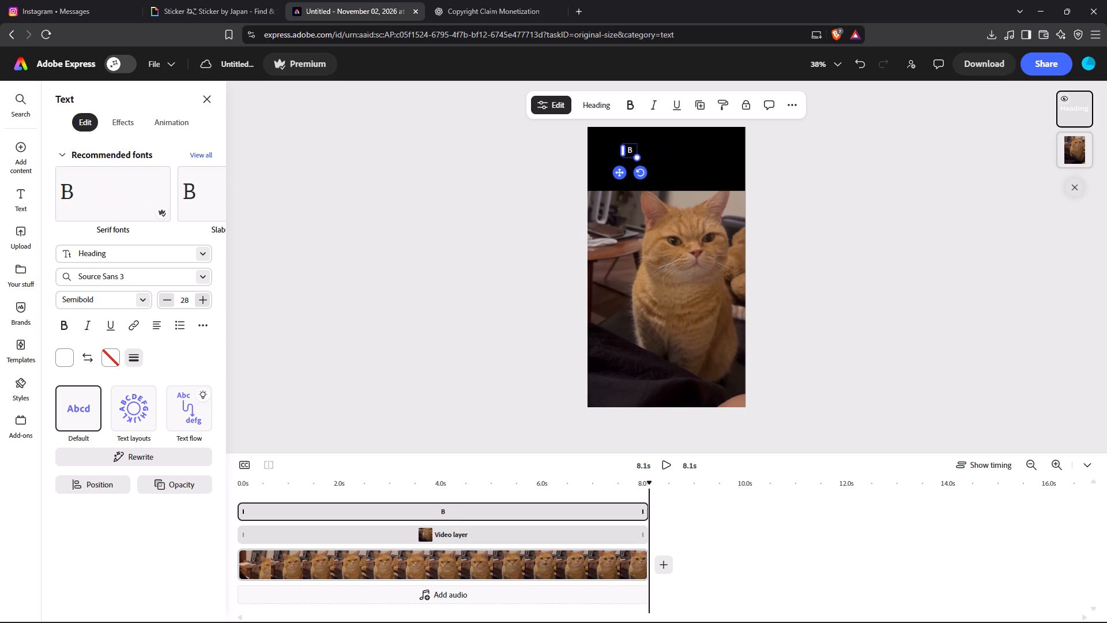
text(ro)
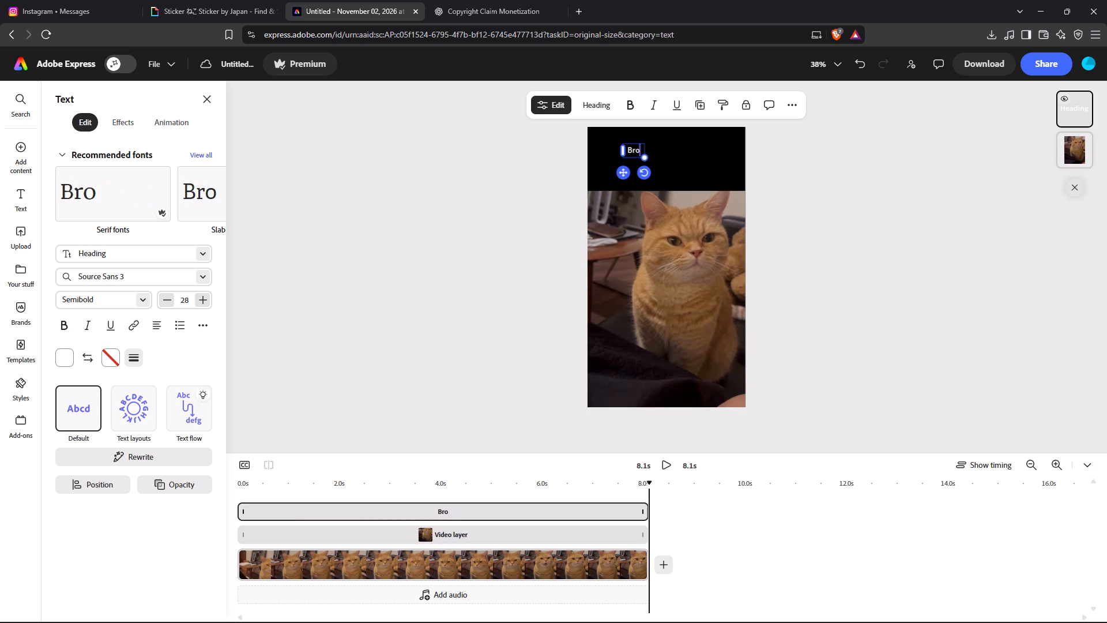
click(142, 190)
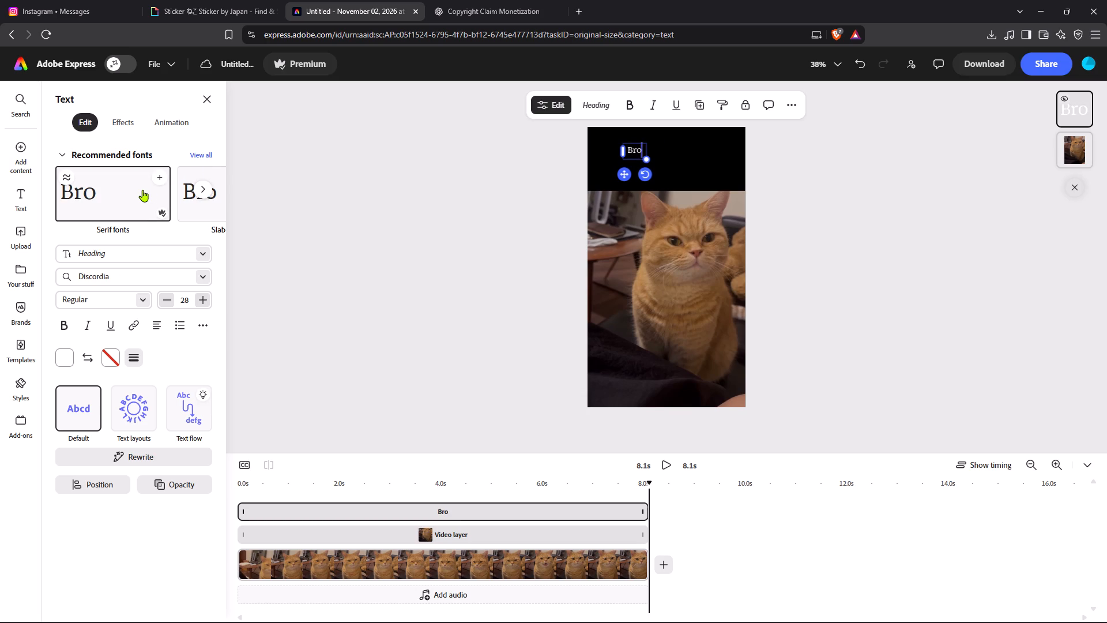
key(space)
key(h)
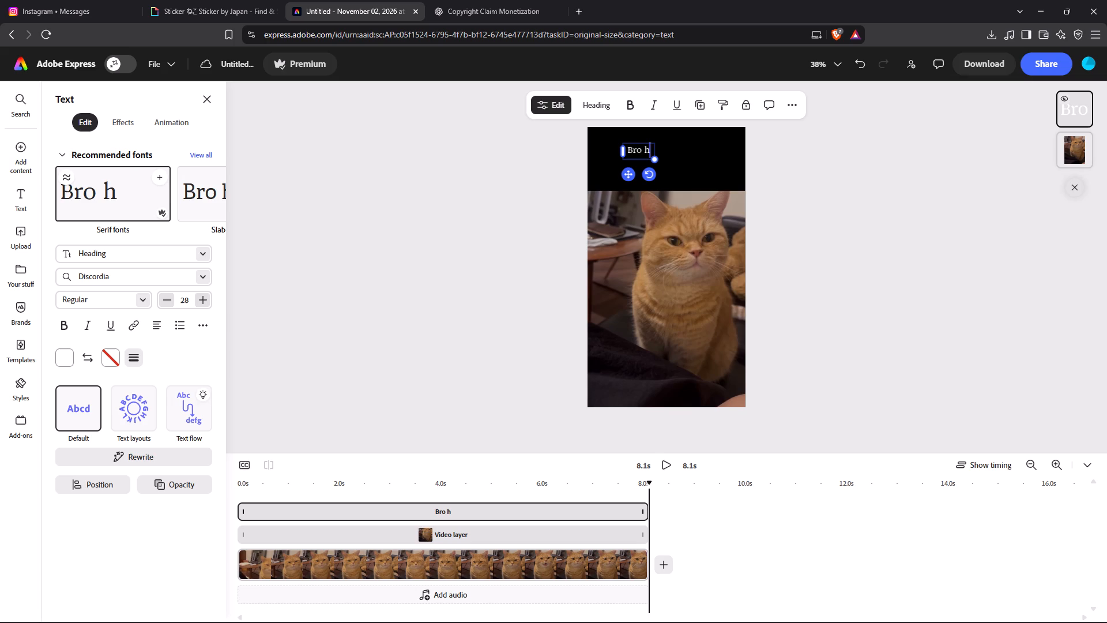
key(BackSpace)
key(BackSpace)
key(space)
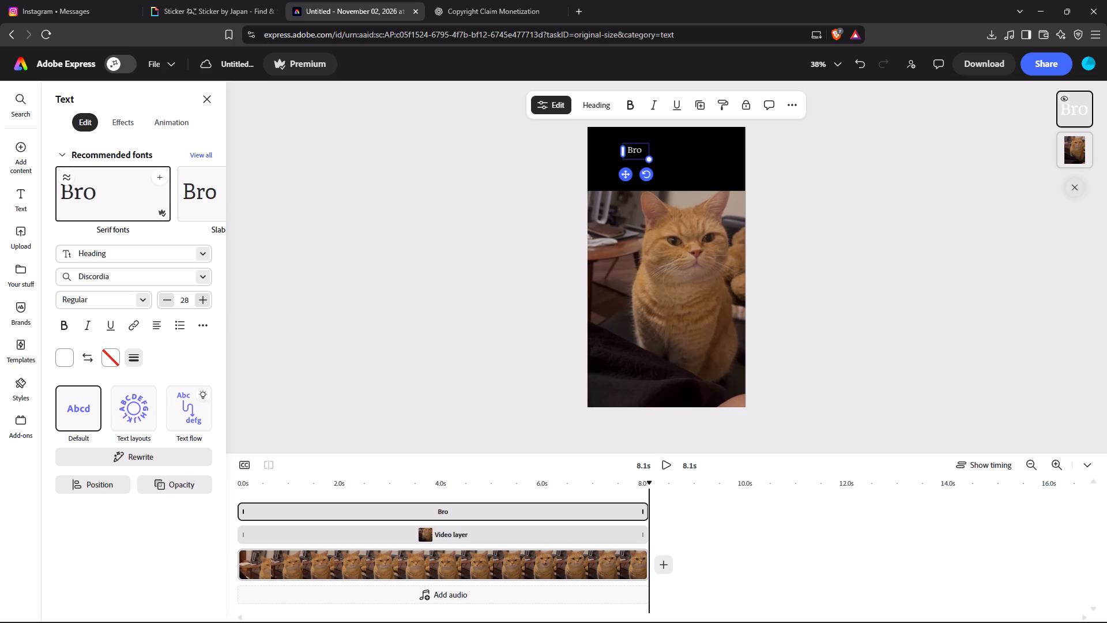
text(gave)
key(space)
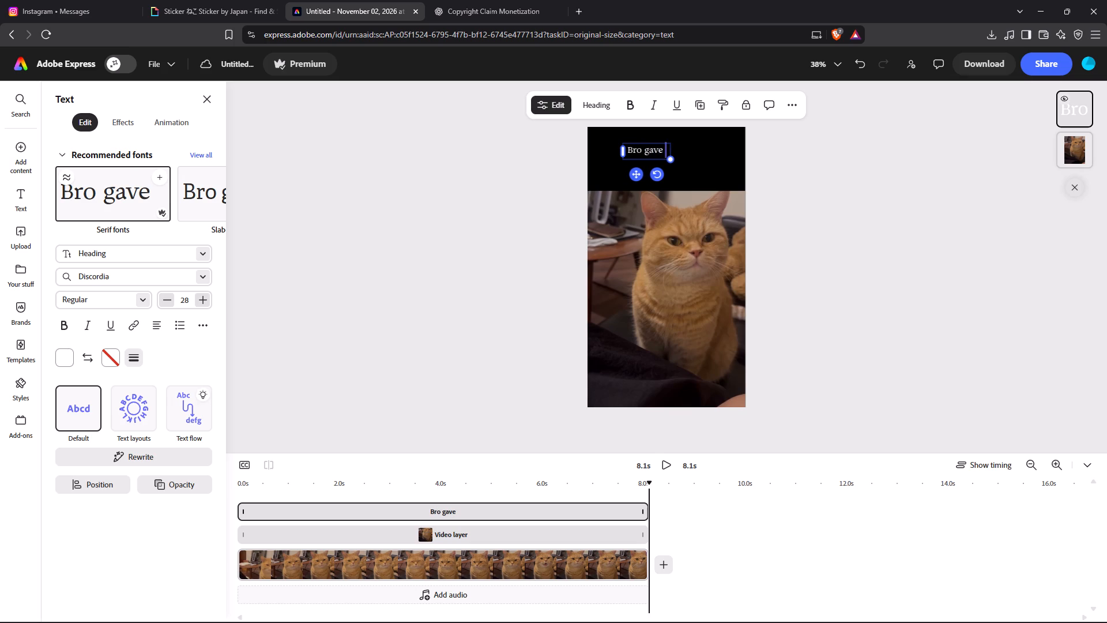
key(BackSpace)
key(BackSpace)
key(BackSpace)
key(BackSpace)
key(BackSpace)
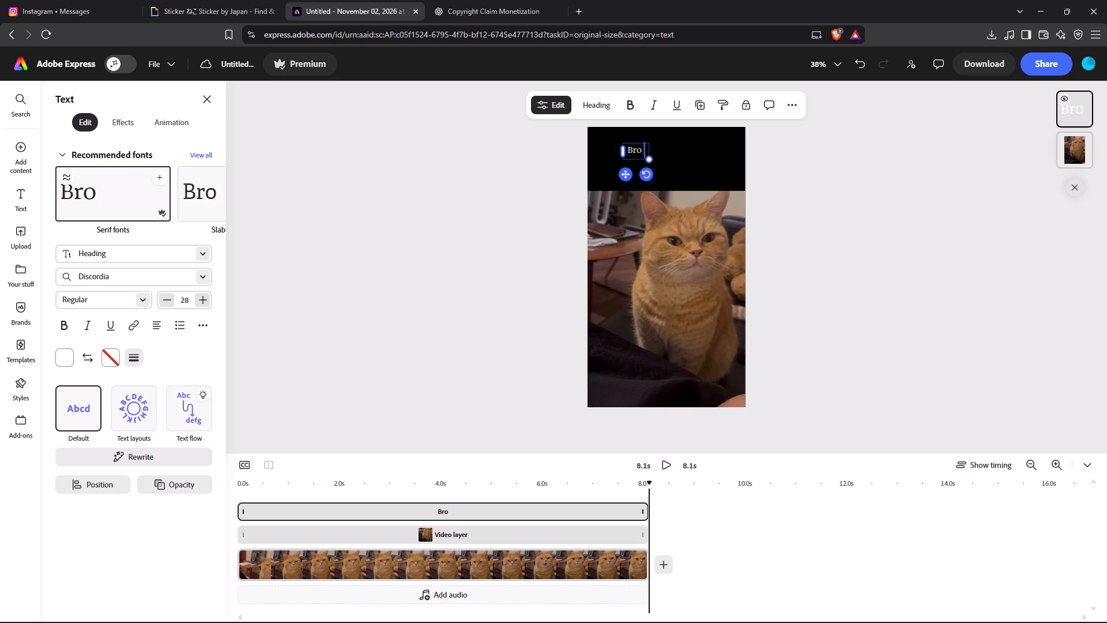
Continue the caption after "Bro" with: took long time to thing and said "meh"!
key(t)
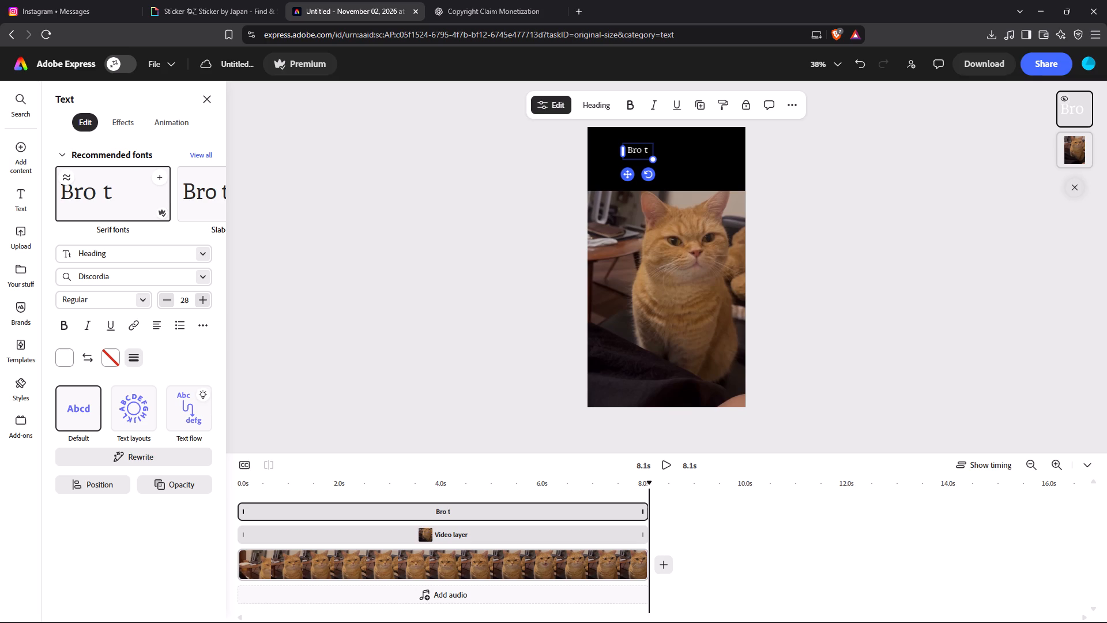
text(ook long time to)
key(space)
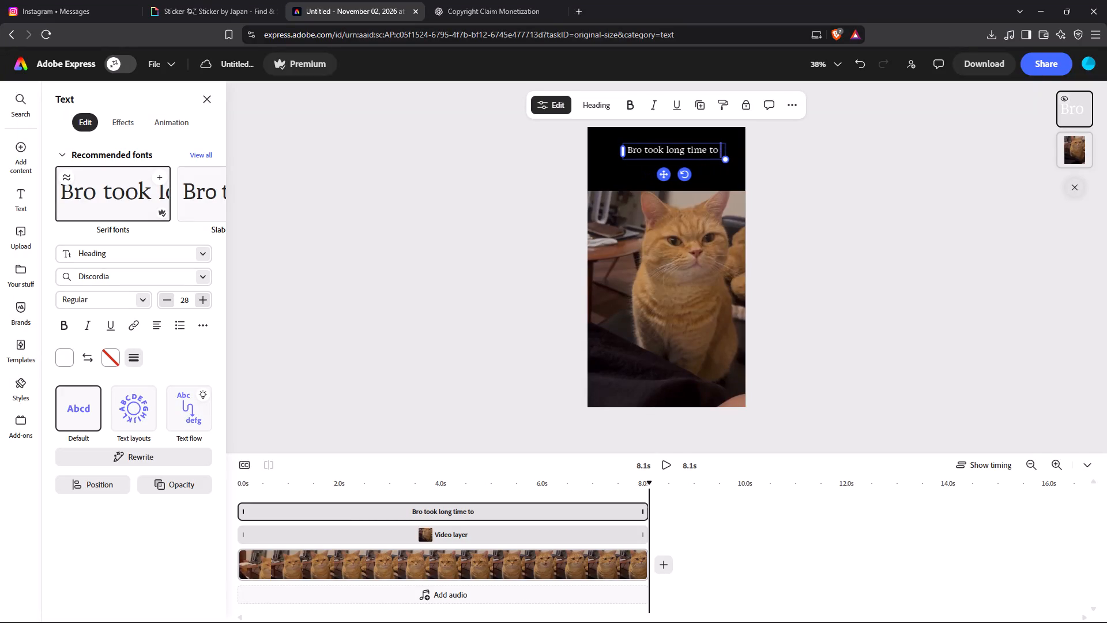
text(thing)
key(space)
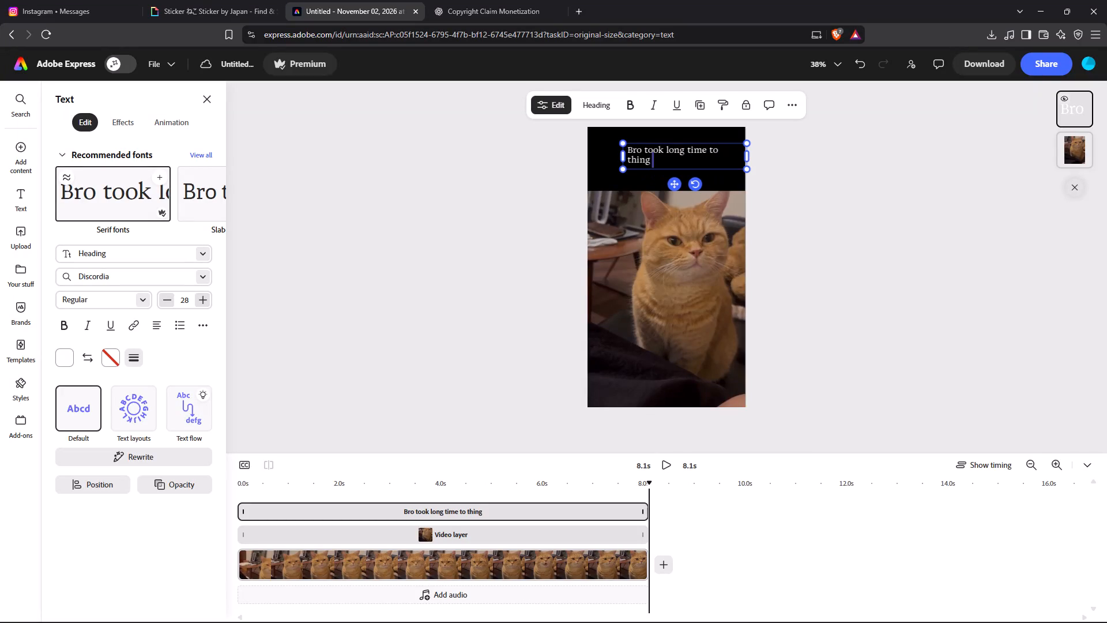
text(and sai)
text(d)
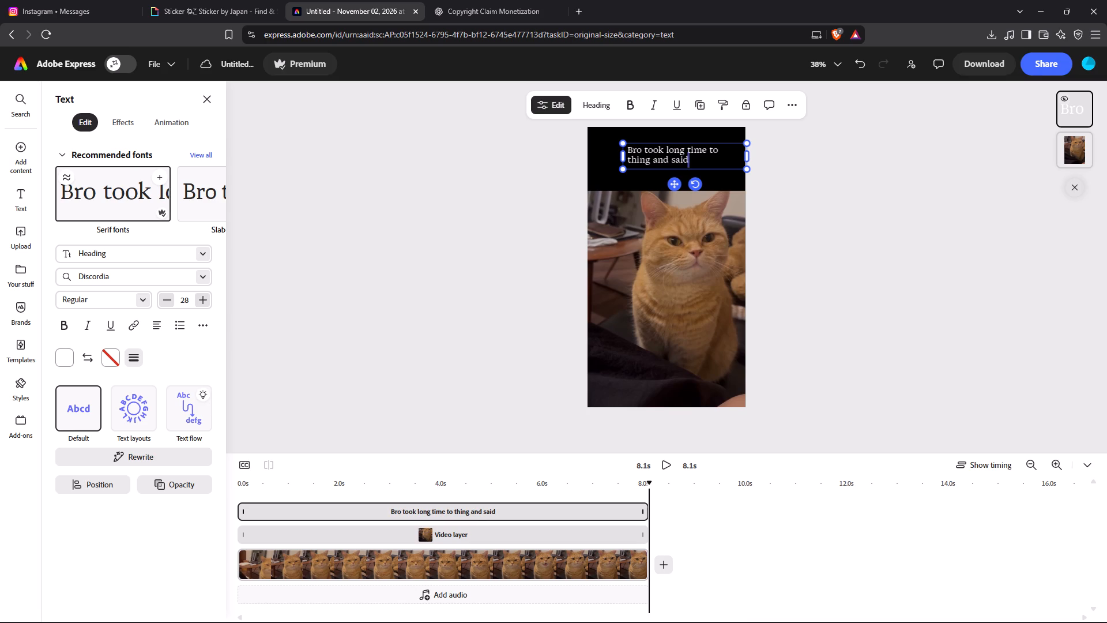
key(space)
key(shift+quotedbl)
text(meh)
key(shift+quotedbl)
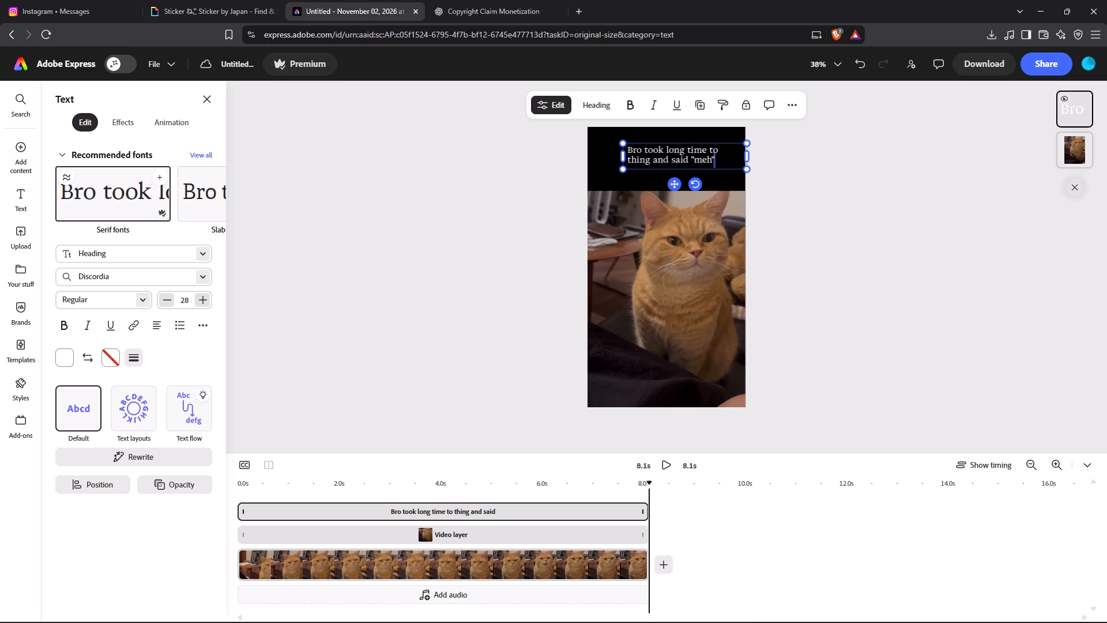
key(shift+exclam)
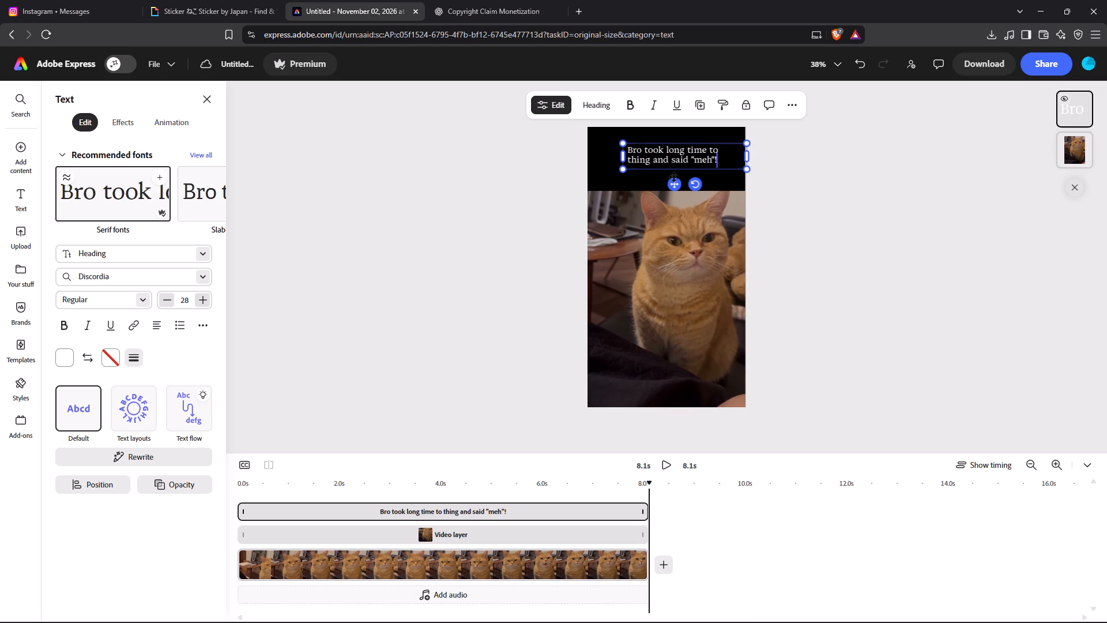
Widen the caption's text box so it spans the full page width within the black band.
click(671, 185)
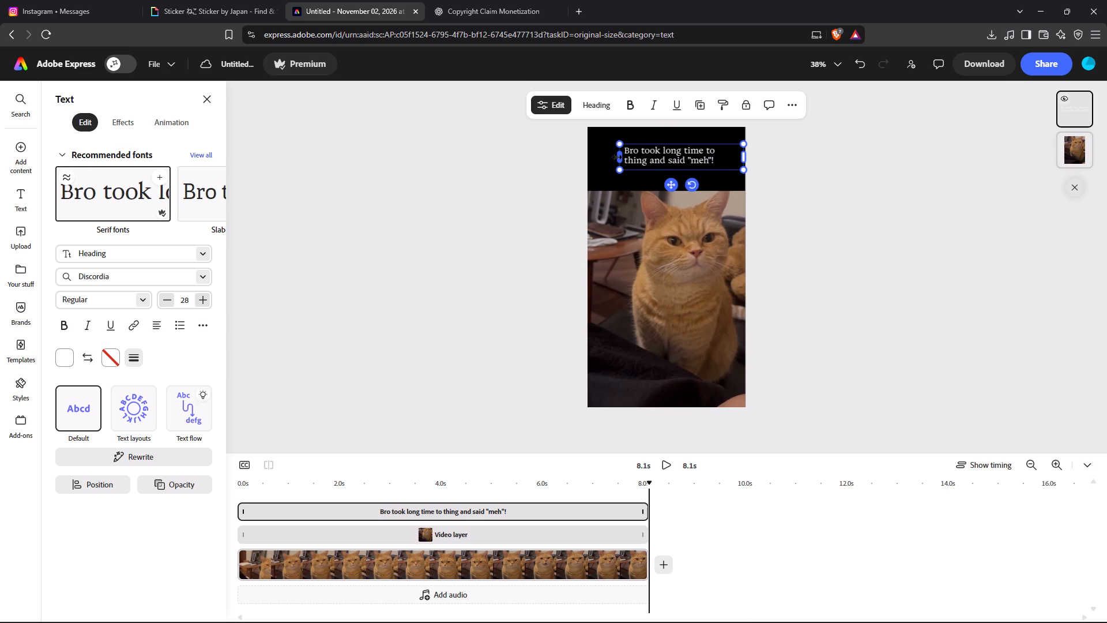
drag(617, 157, 597, 157)
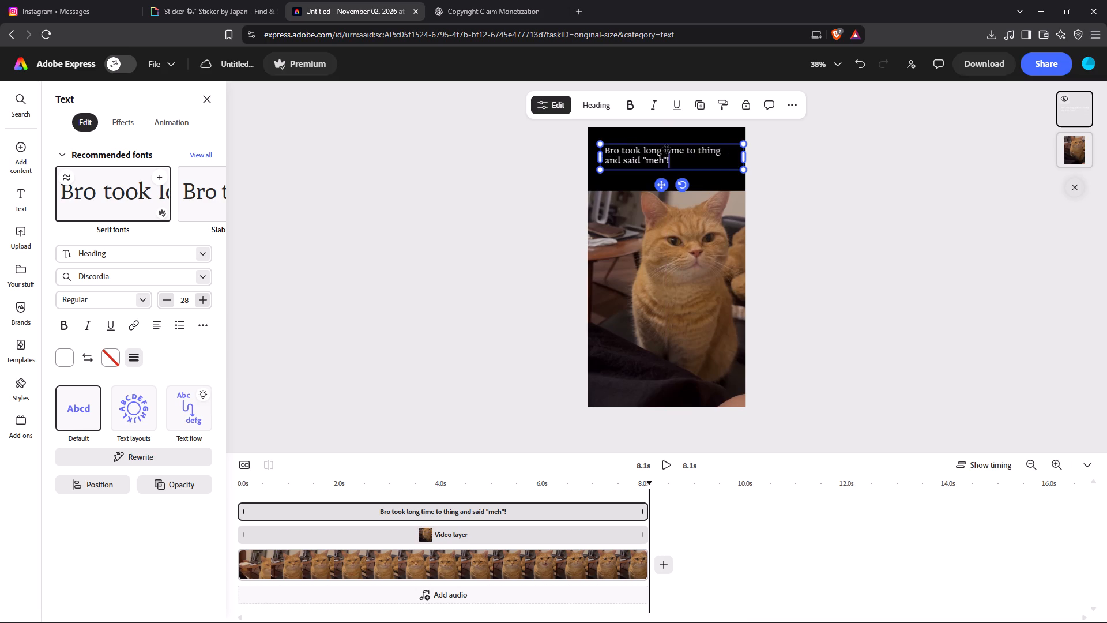
drag(600, 158, 593, 157)
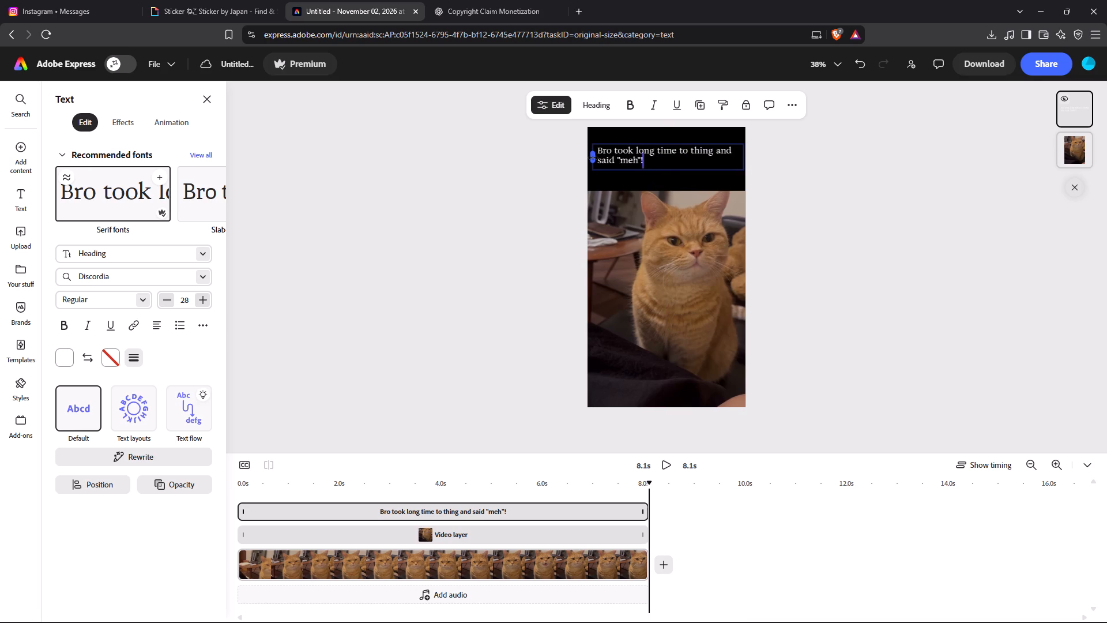
drag(593, 157, 593, 160)
drag(593, 160, 590, 160)
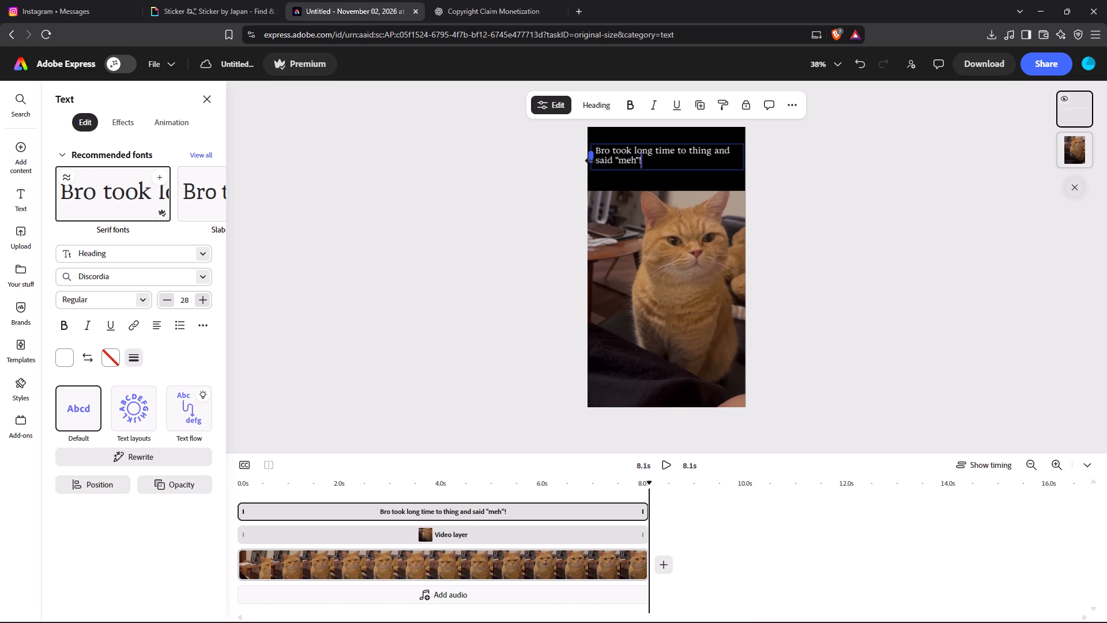
drag(590, 160, 586, 162)
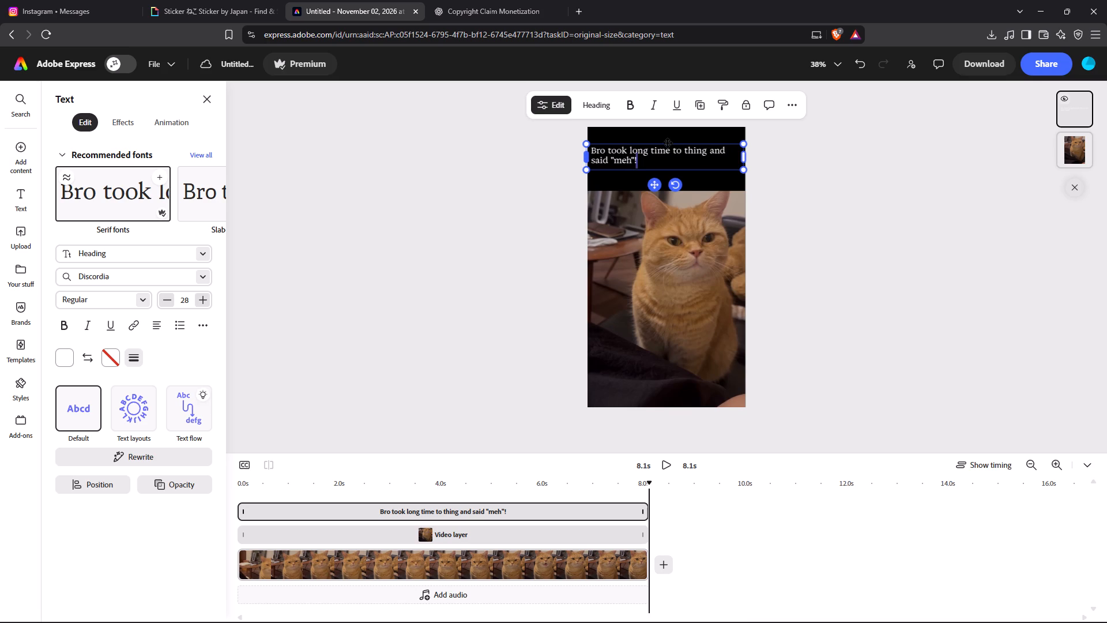
click(747, 156)
drag(744, 171, 744, 185)
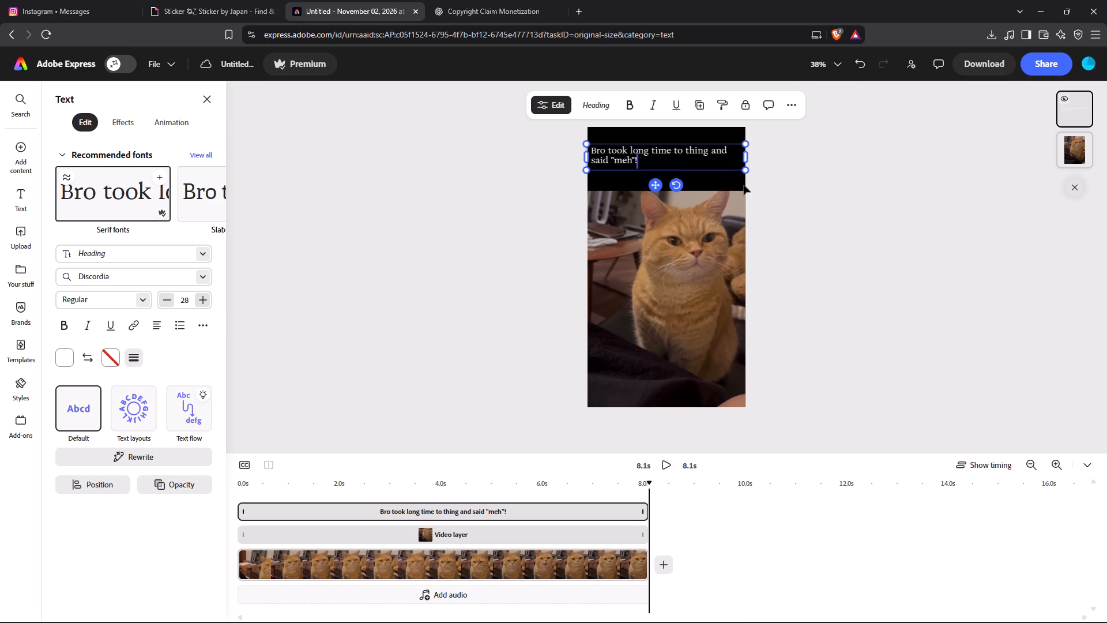
drag(746, 142, 755, 129)
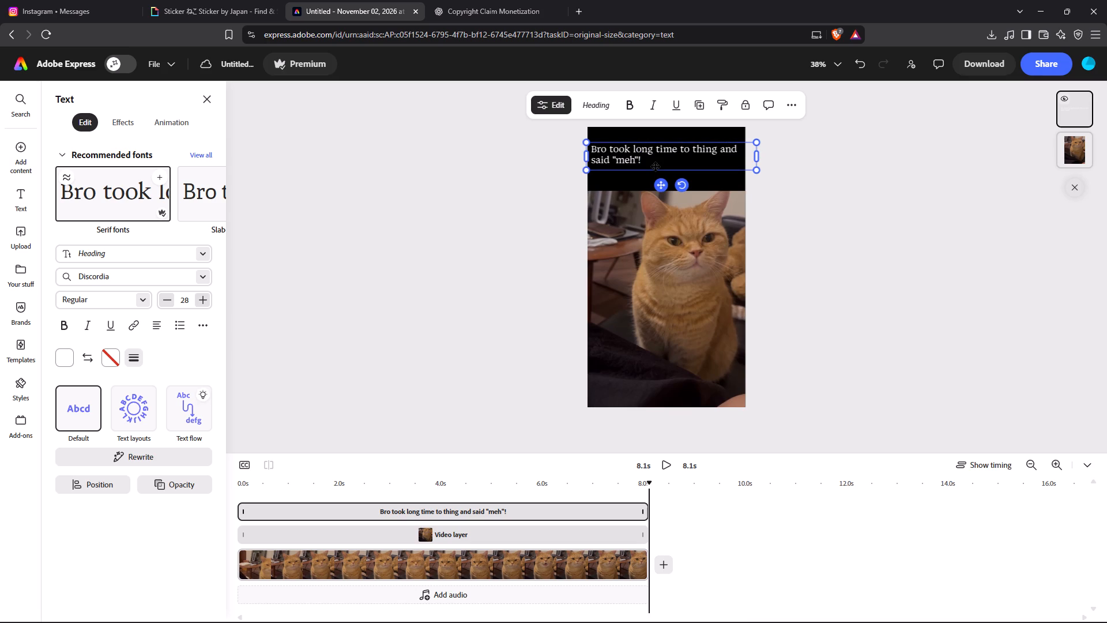
drag(756, 172, 743, 172)
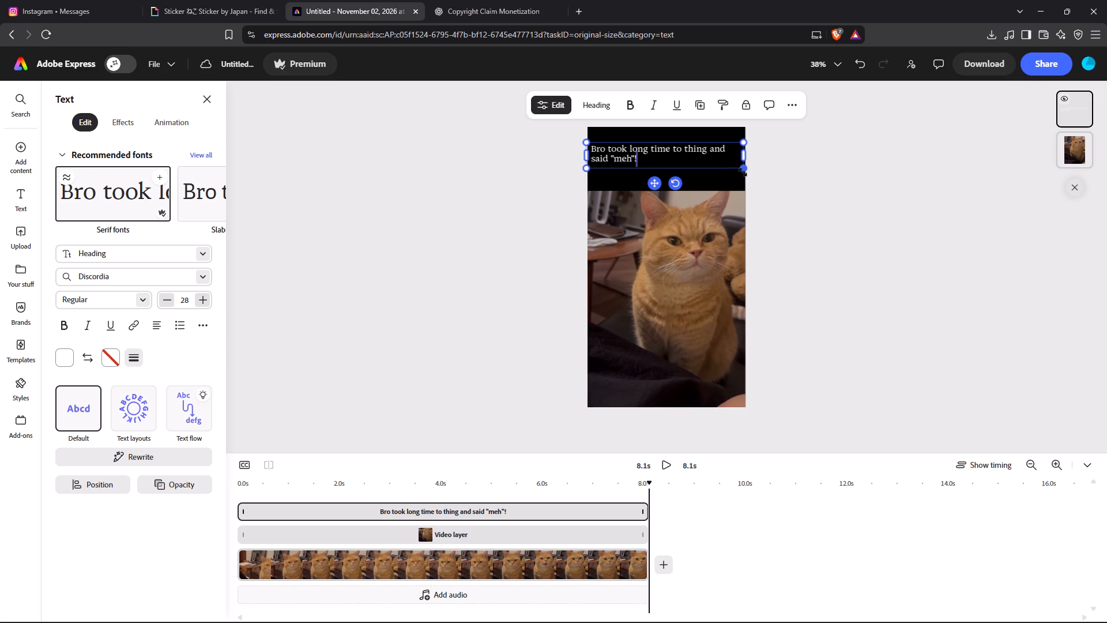
Center-align the caption and set its font size to 26.
click(163, 302)
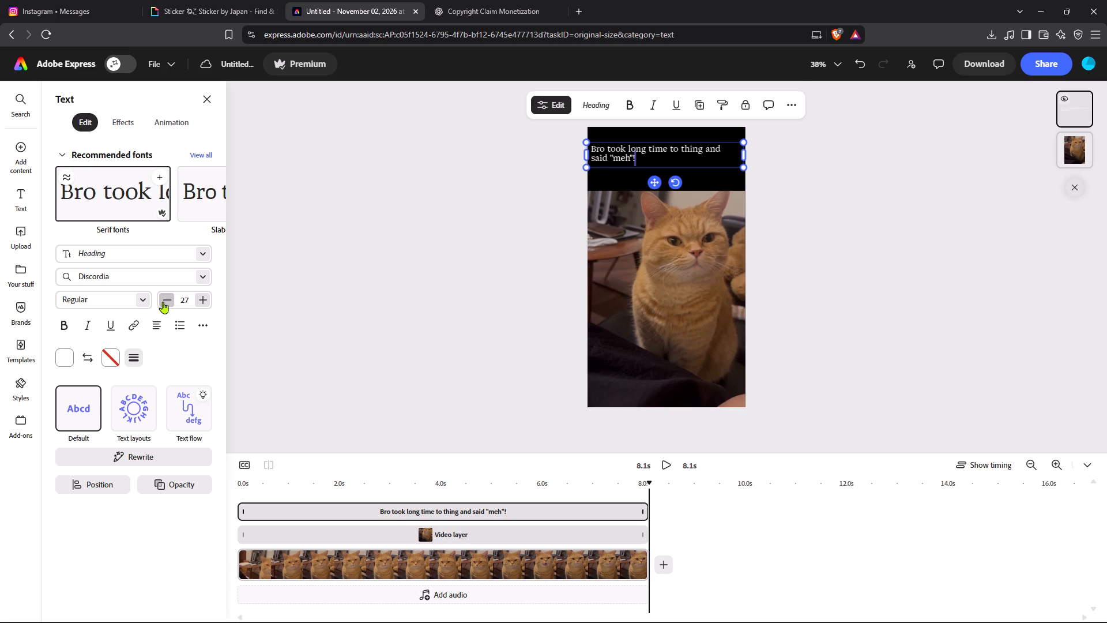
click(163, 302)
click(163, 302)
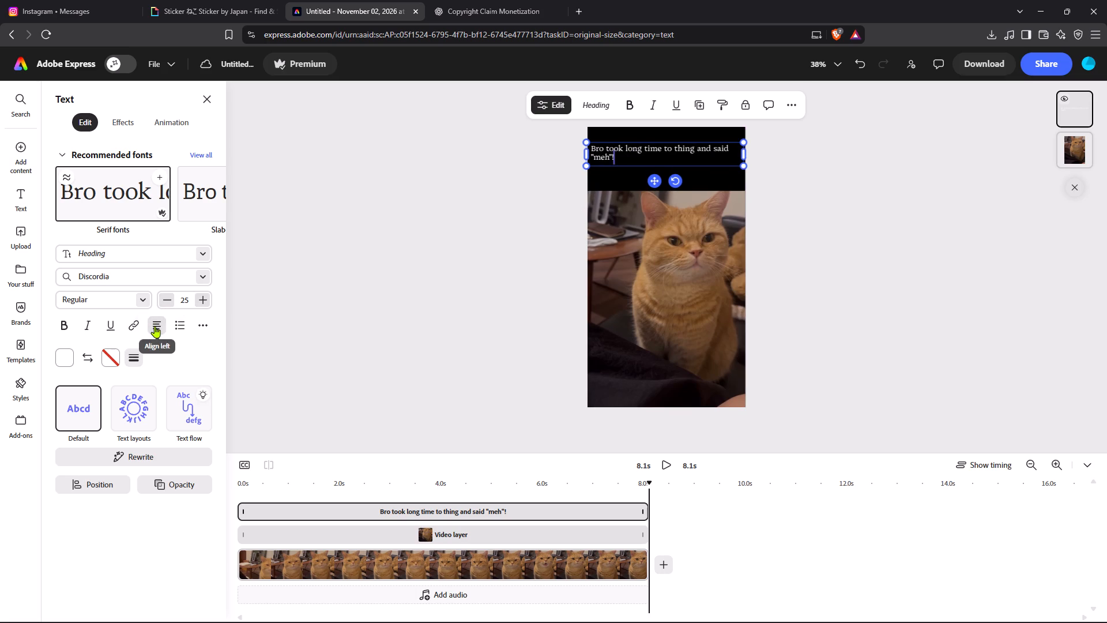
click(155, 326)
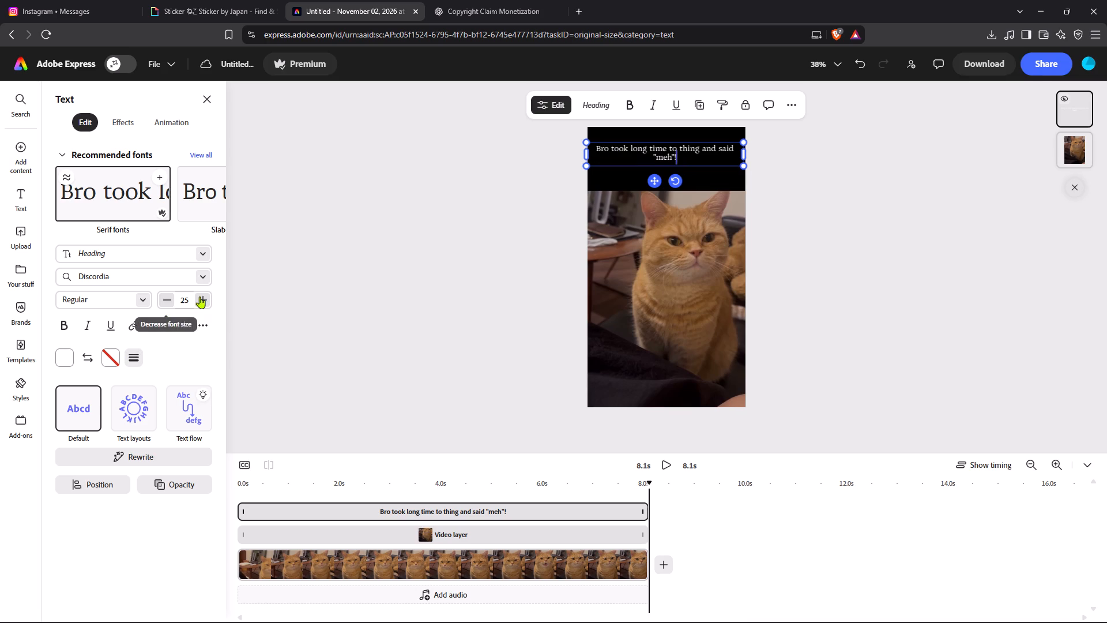
click(203, 297)
click(203, 297)
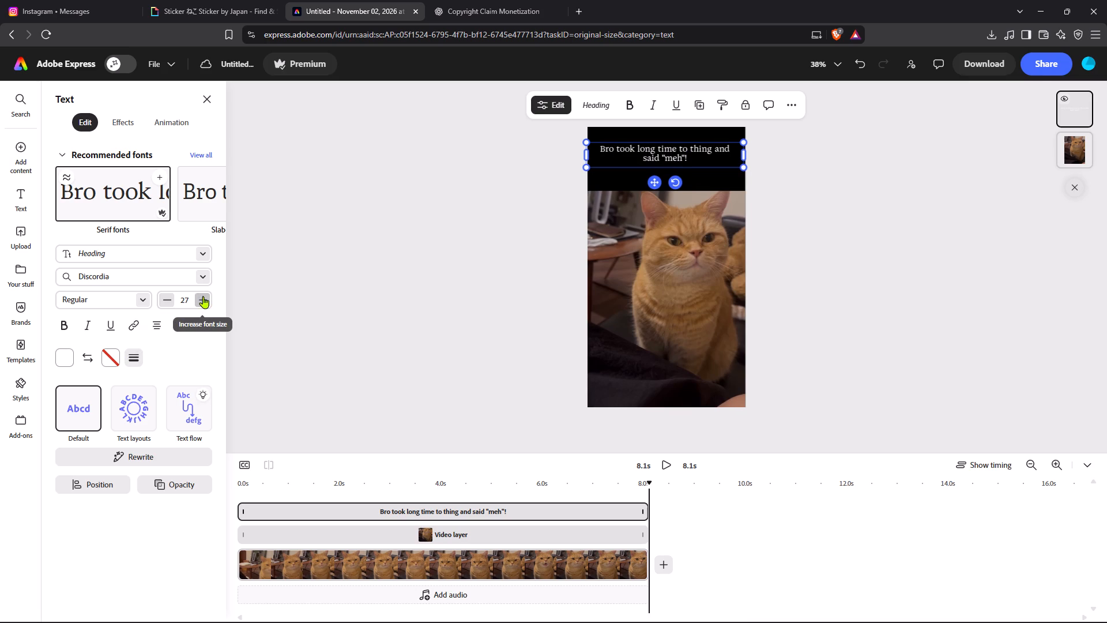
click(172, 301)
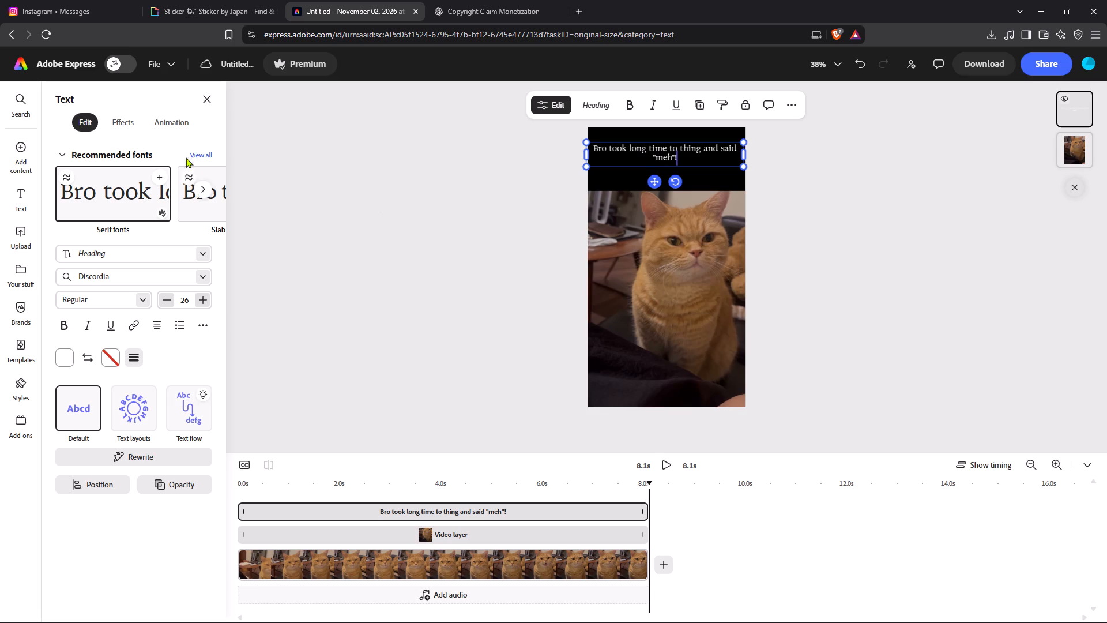
Try the decorative brushed circle behind the caption, replacing it with the brushed rounded-square text shape.
click(126, 117)
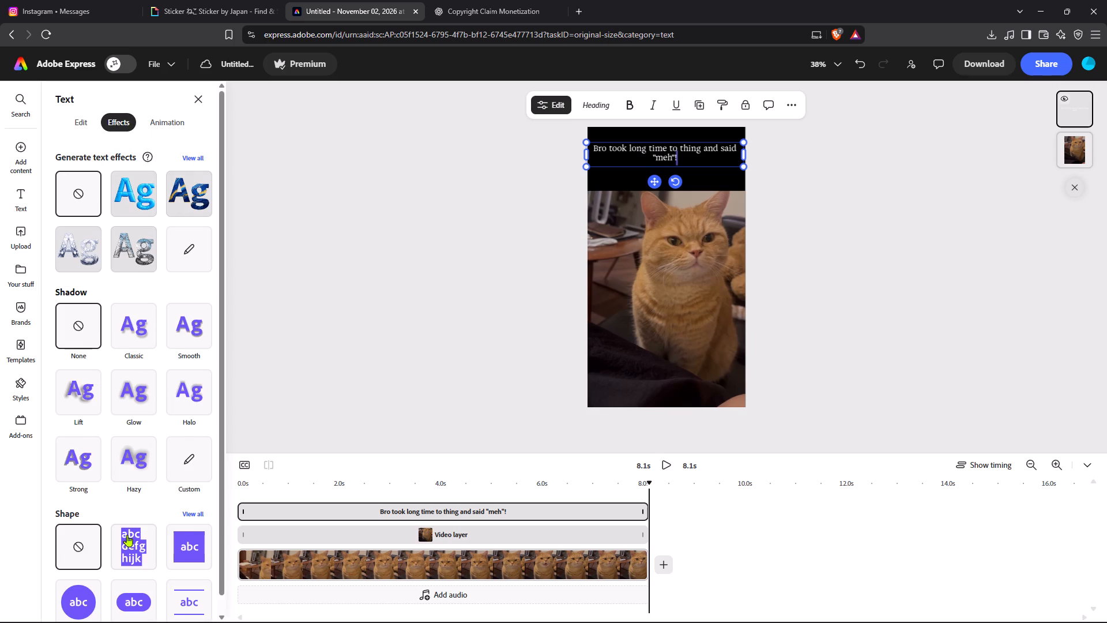
scroll(127, 535, down, 1)
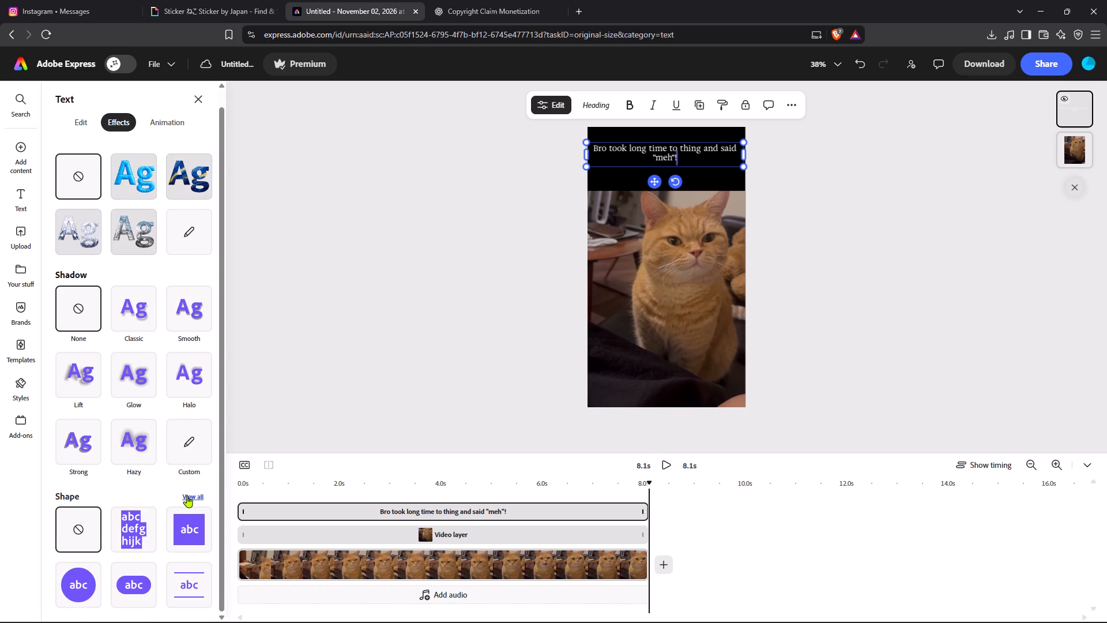
click(187, 496)
click(186, 393)
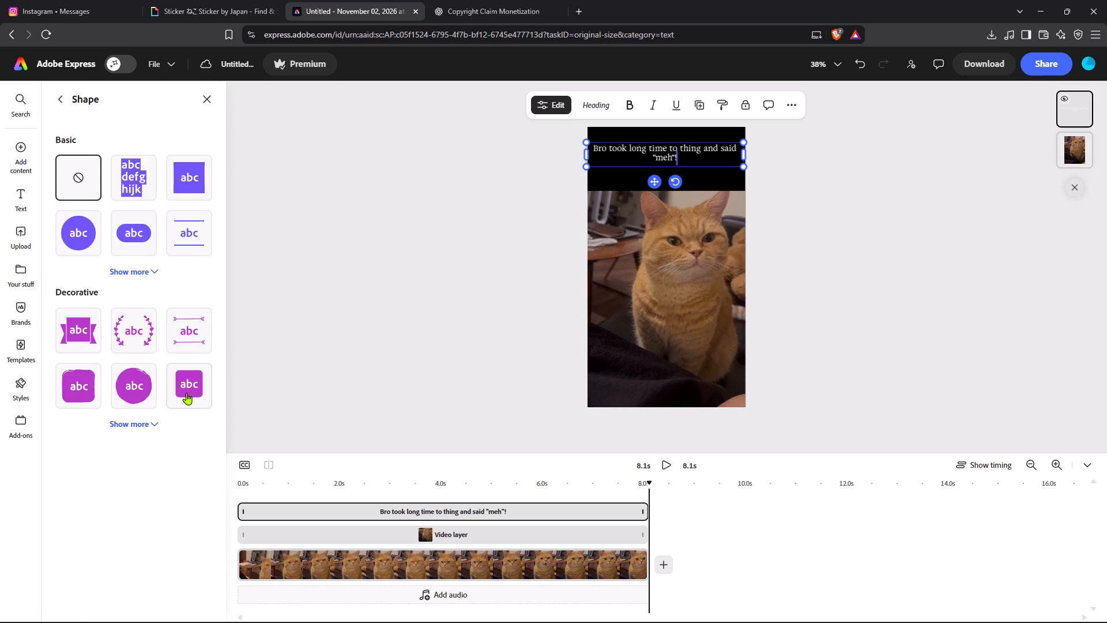
click(144, 388)
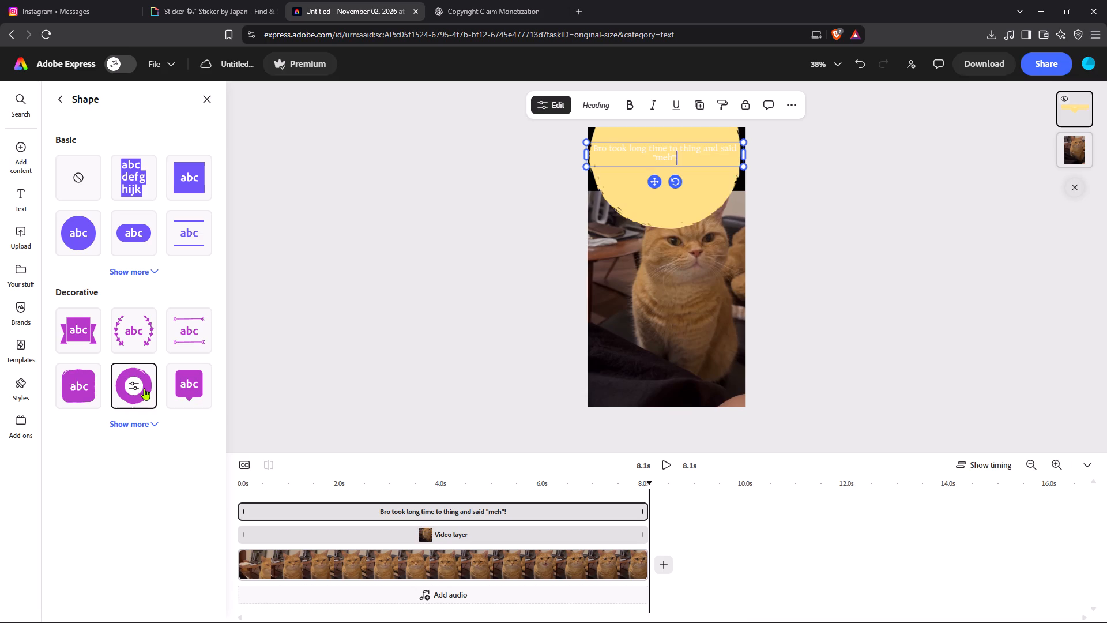
click(76, 396)
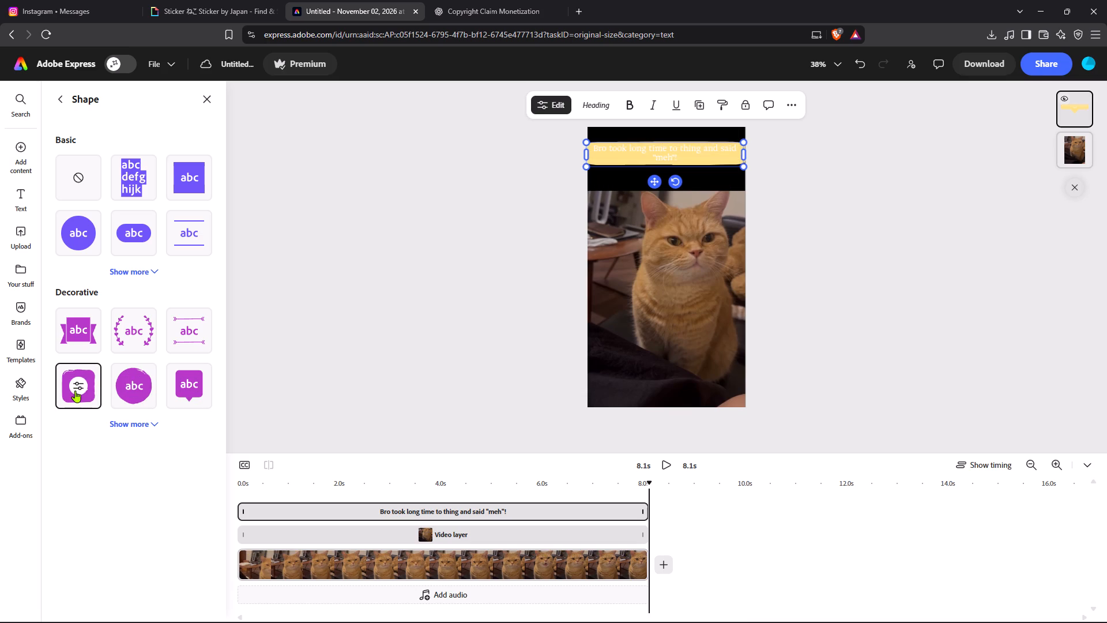
Swap the caption's text and shape colors, making the brushed rounded-square shape white and the text pale yellow.
click(75, 390)
click(156, 338)
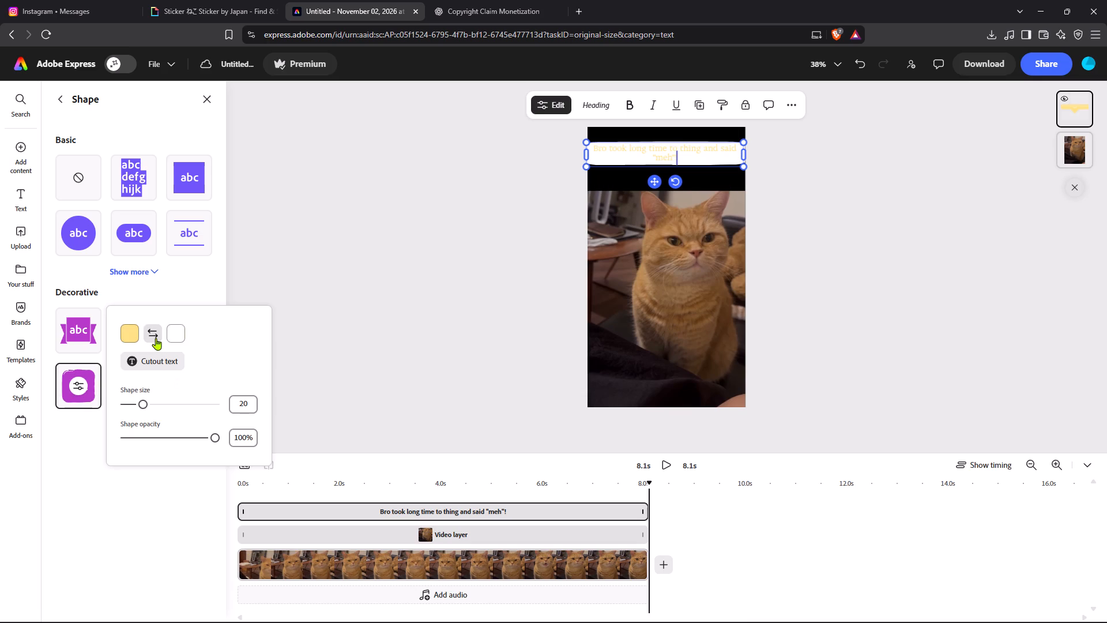
click(172, 332)
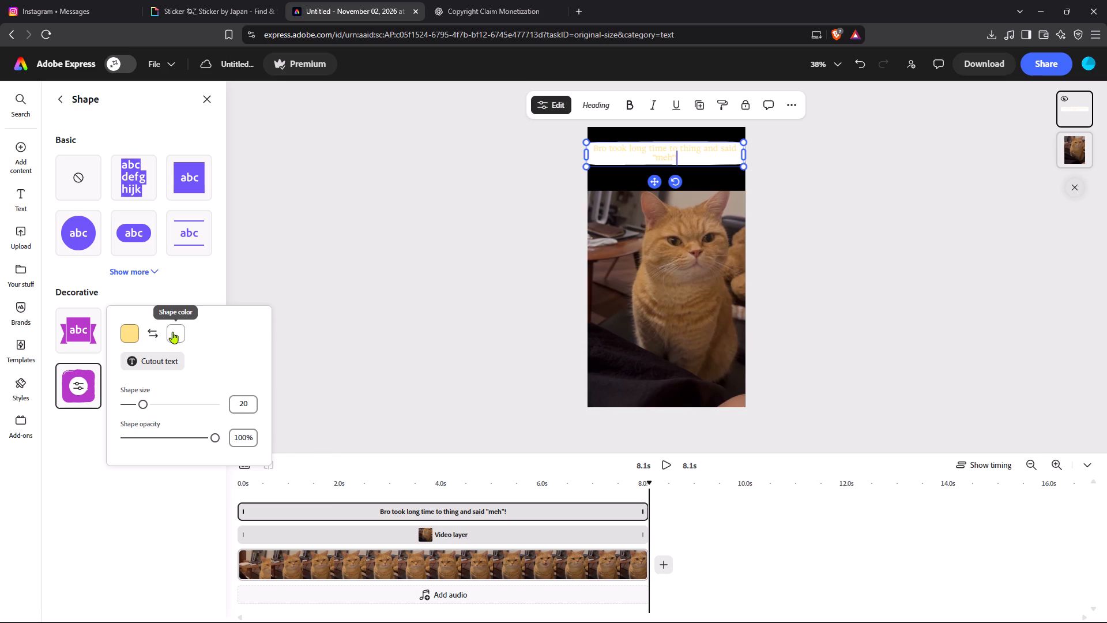
click(257, 255)
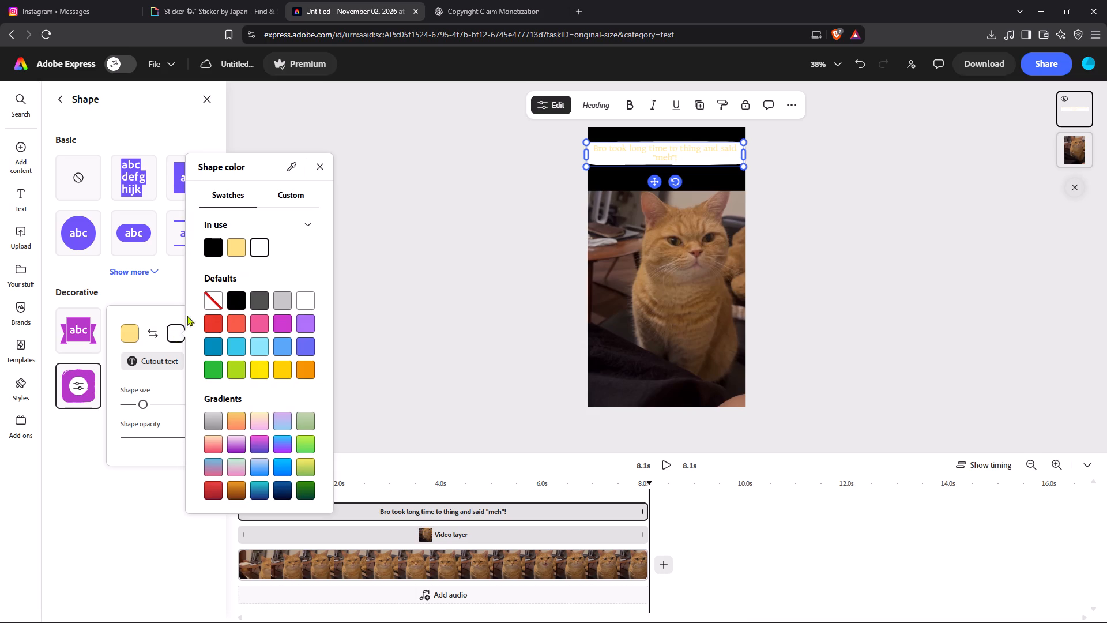
click(153, 333)
click(153, 333)
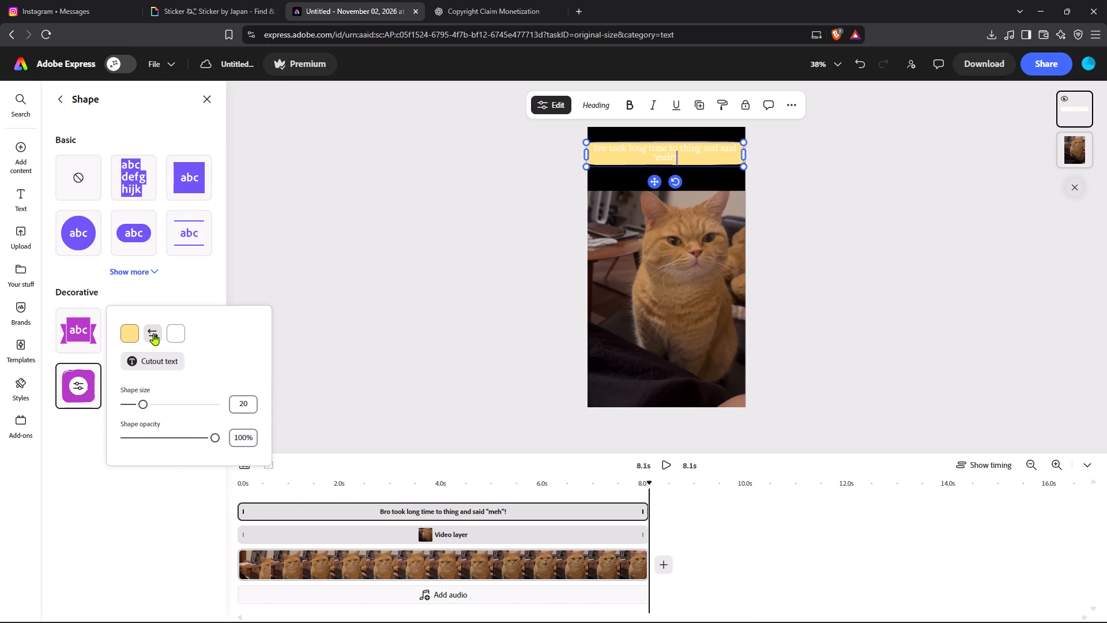
click(157, 330)
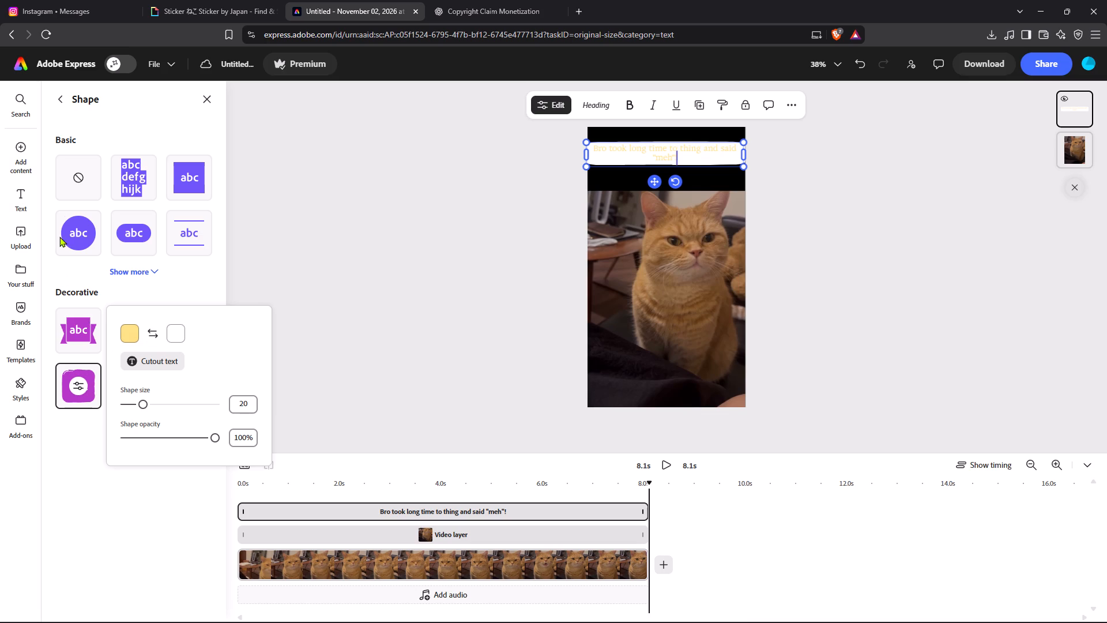
click(61, 100)
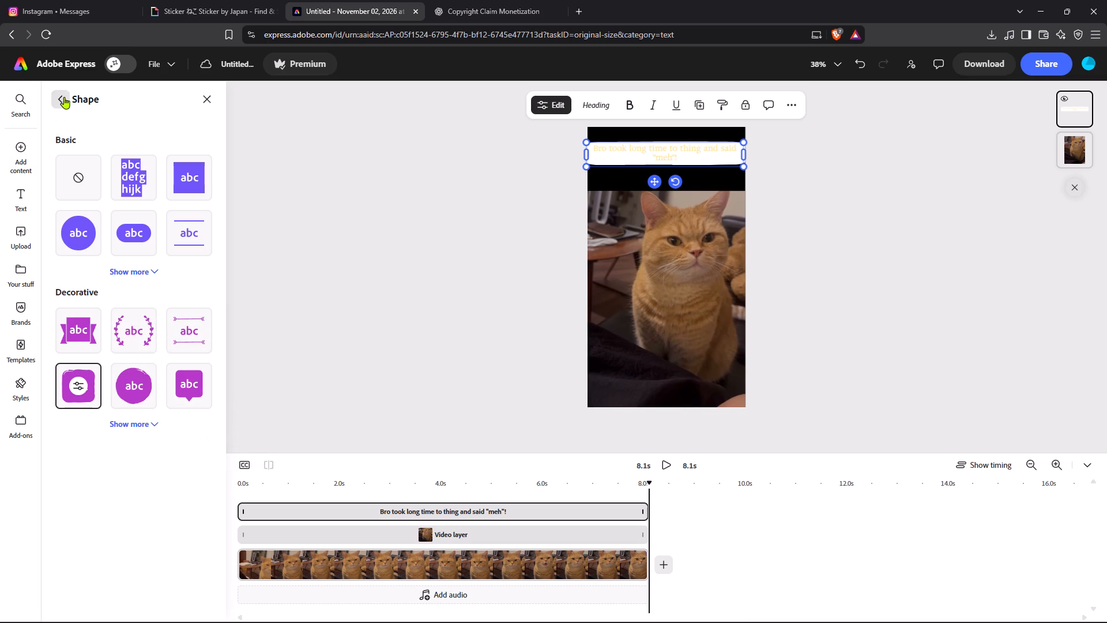
click(64, 97)
Add a black outline to the caption and swap it with the fill, making the text black with a pale yellow outline.
click(80, 118)
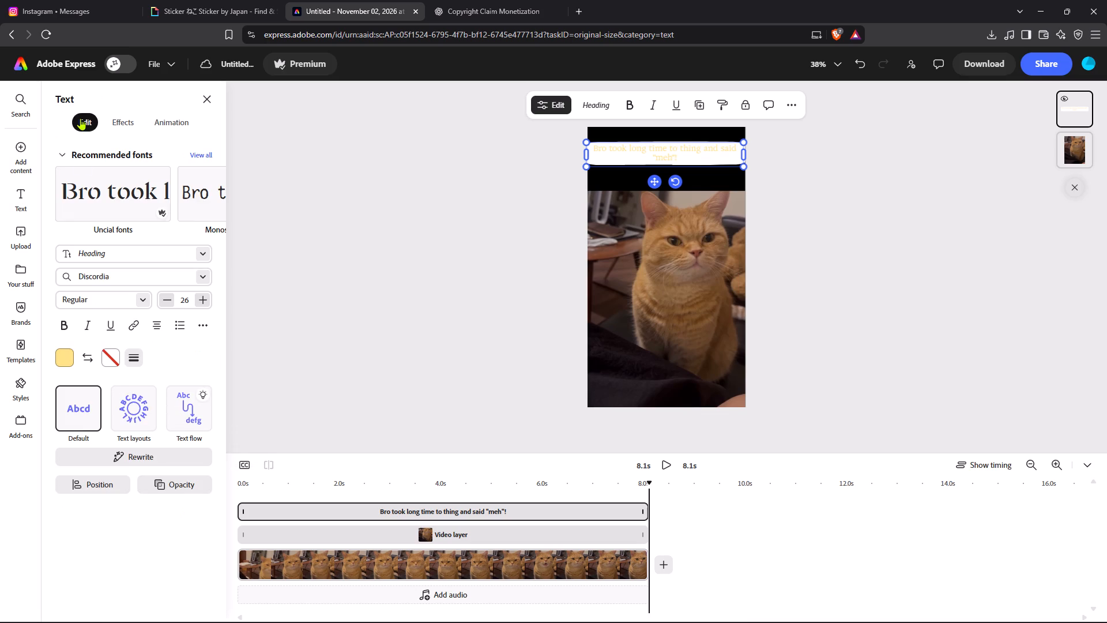
click(103, 356)
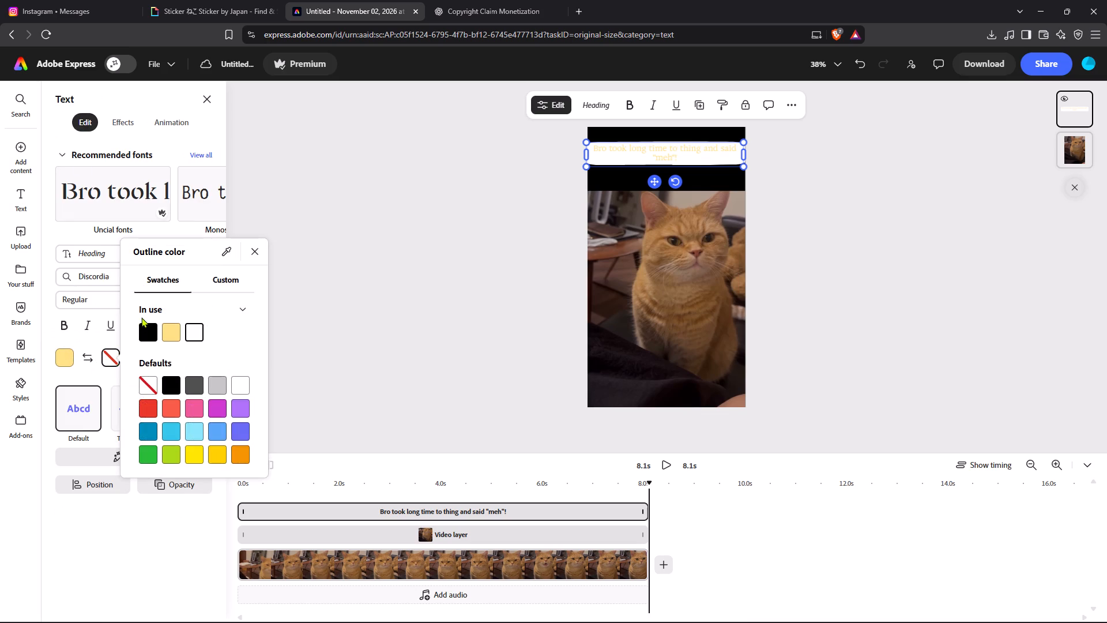
click(145, 333)
click(89, 355)
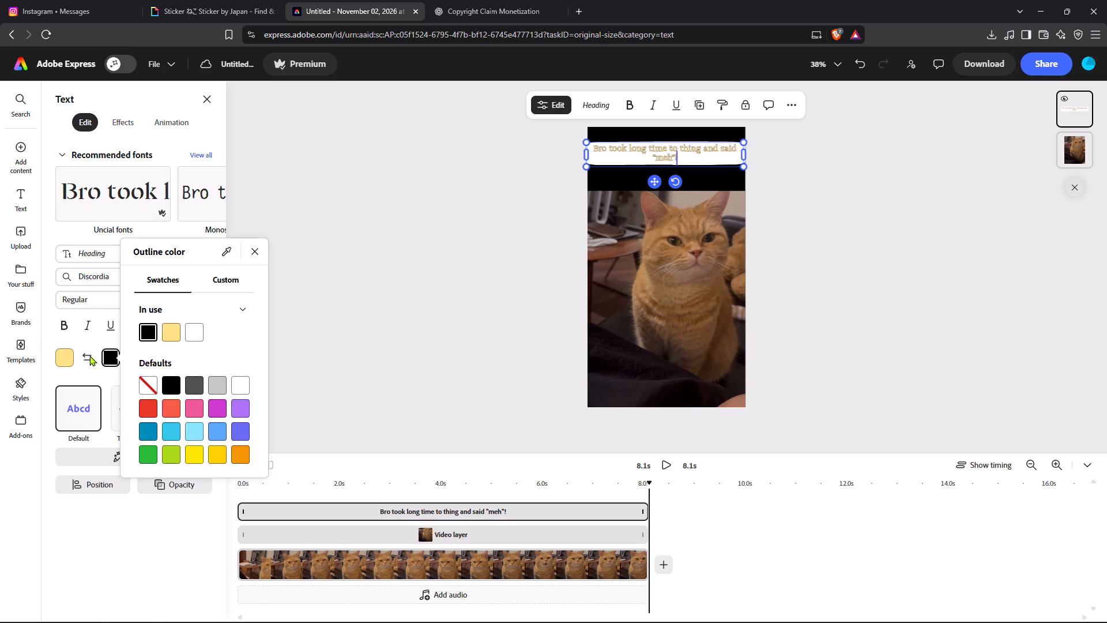
click(89, 355)
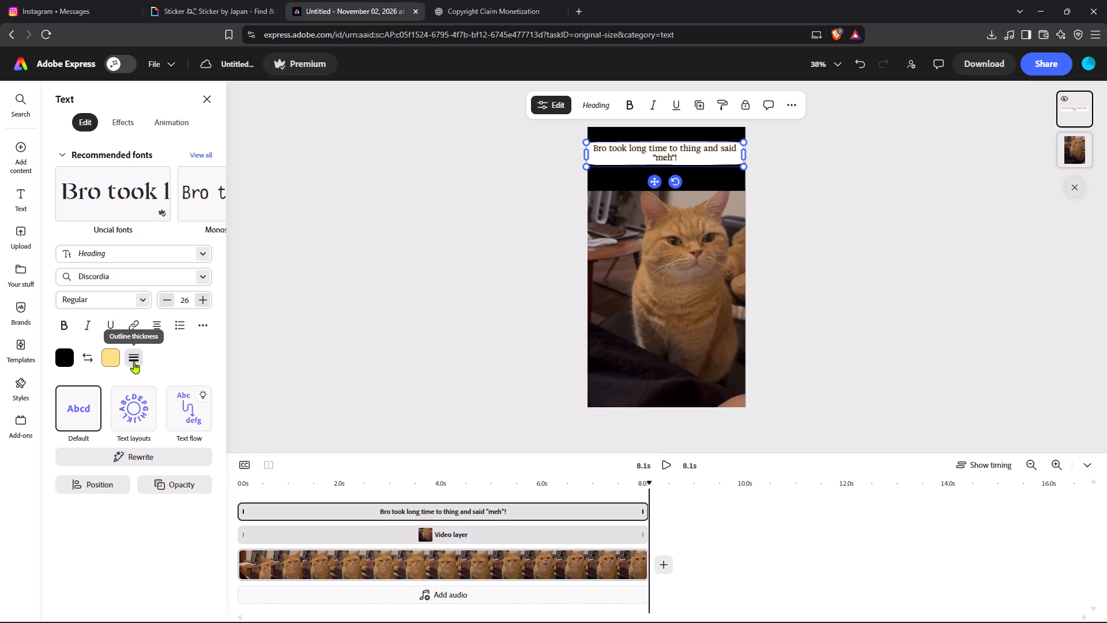
click(180, 362)
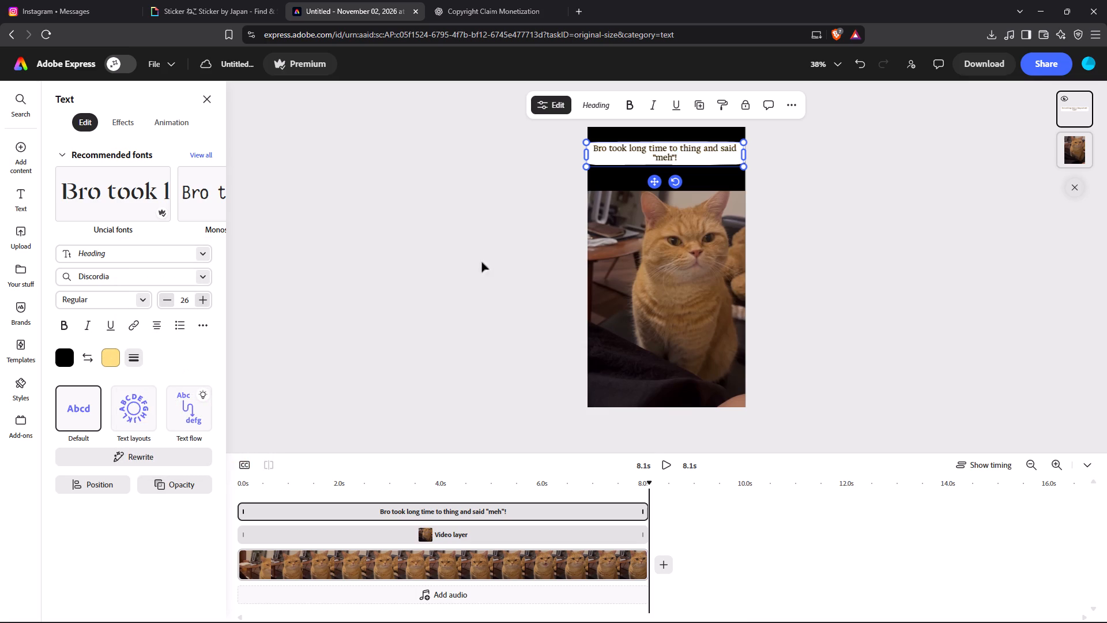
click(532, 239)
click(532, 239)
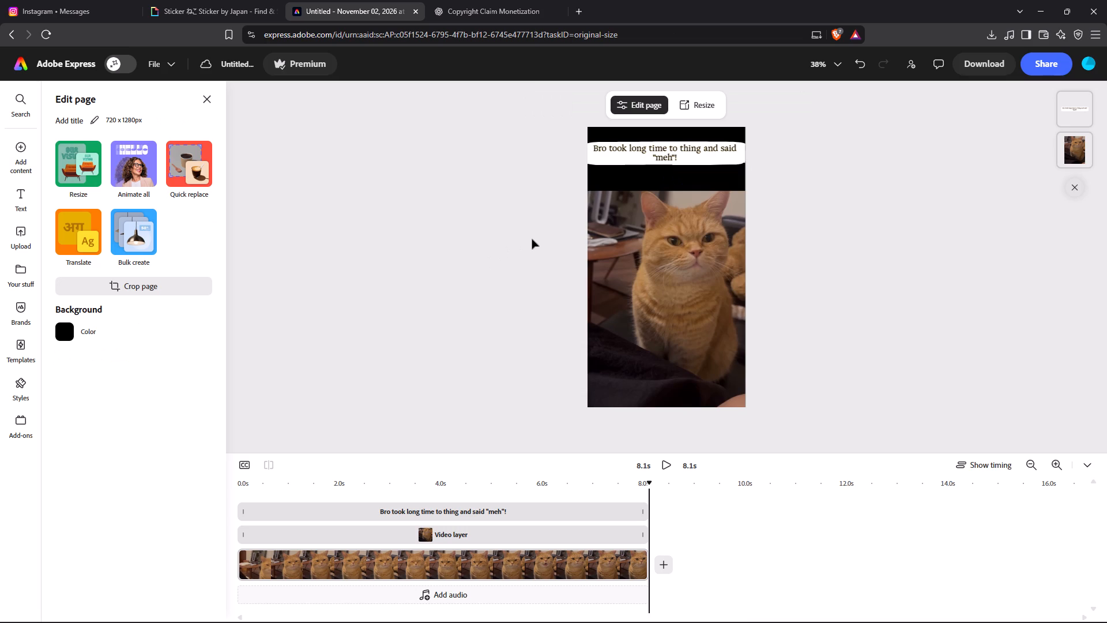
Add a trailing space after the exclamation mark at the end of the caption.
click(680, 160)
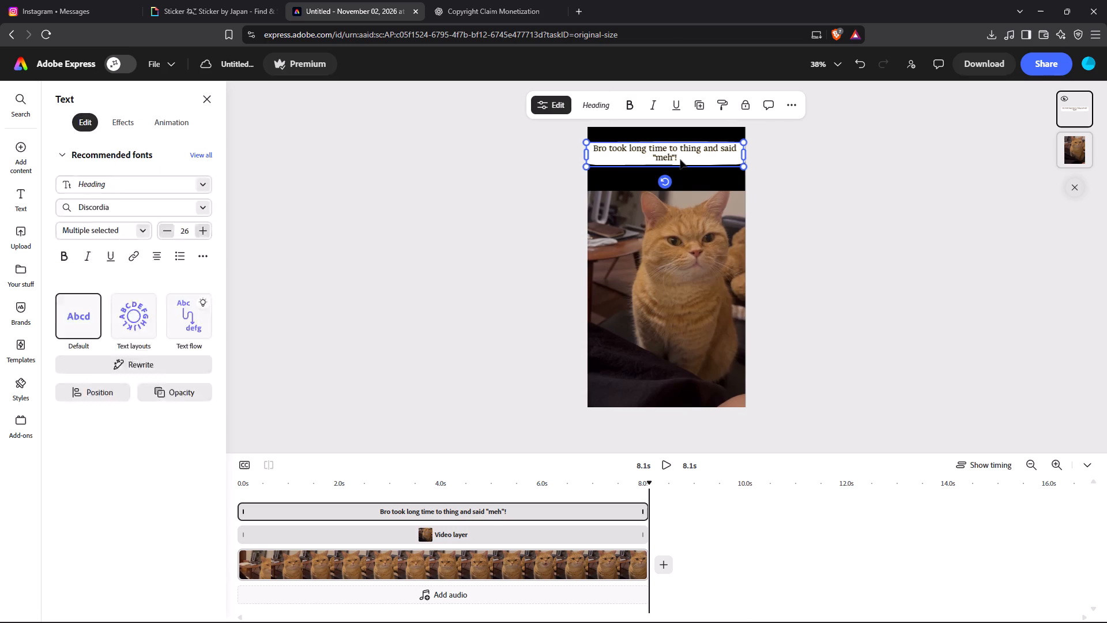
double_click(680, 160)
click(680, 160)
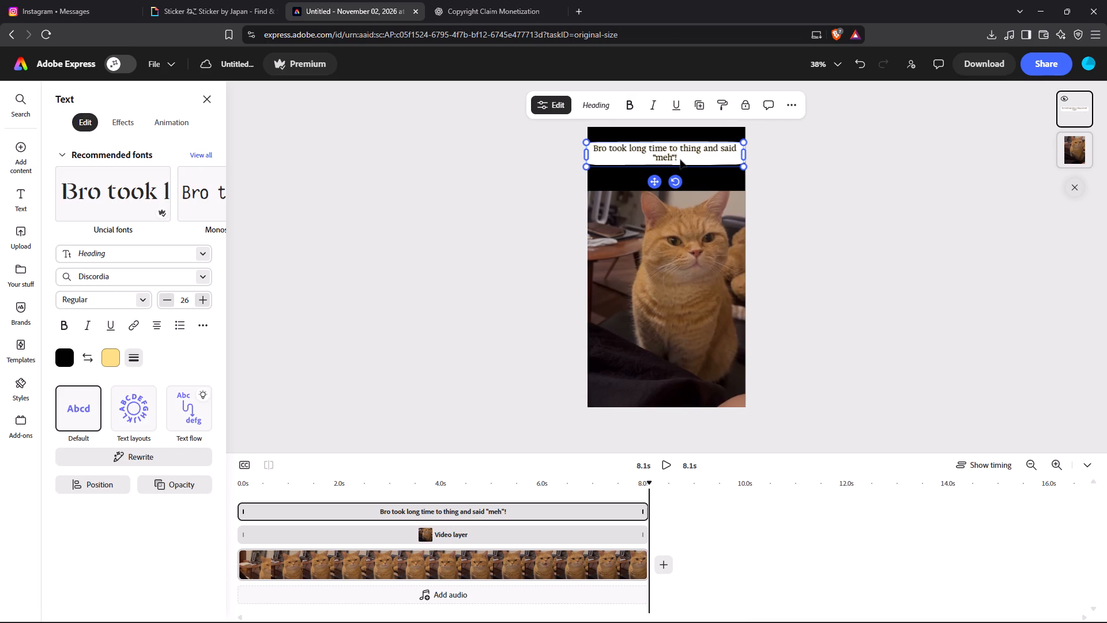
key(space)
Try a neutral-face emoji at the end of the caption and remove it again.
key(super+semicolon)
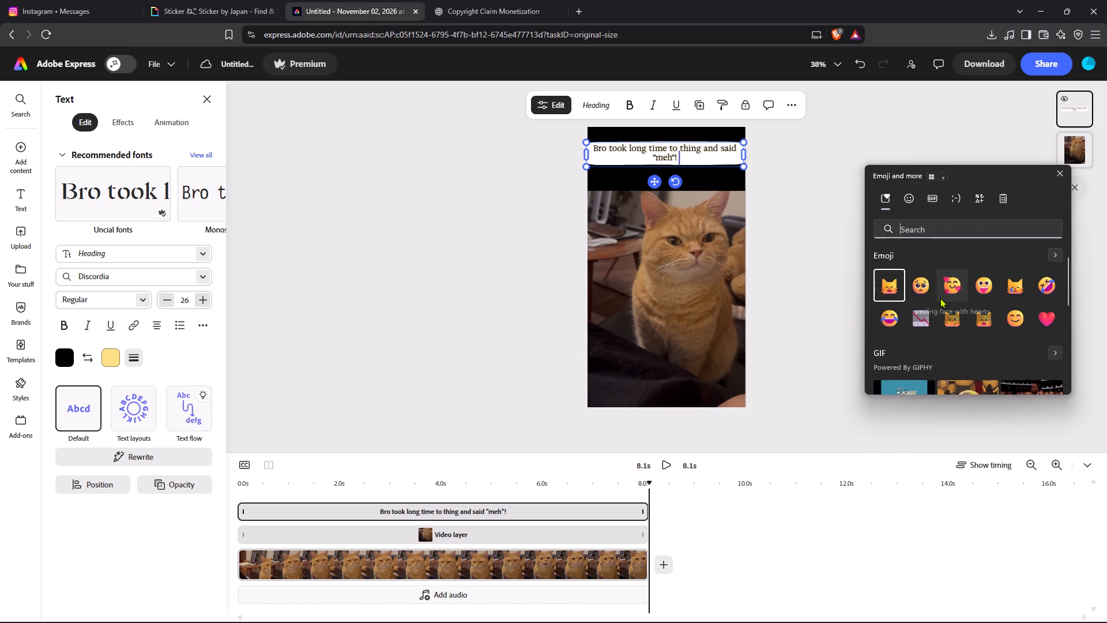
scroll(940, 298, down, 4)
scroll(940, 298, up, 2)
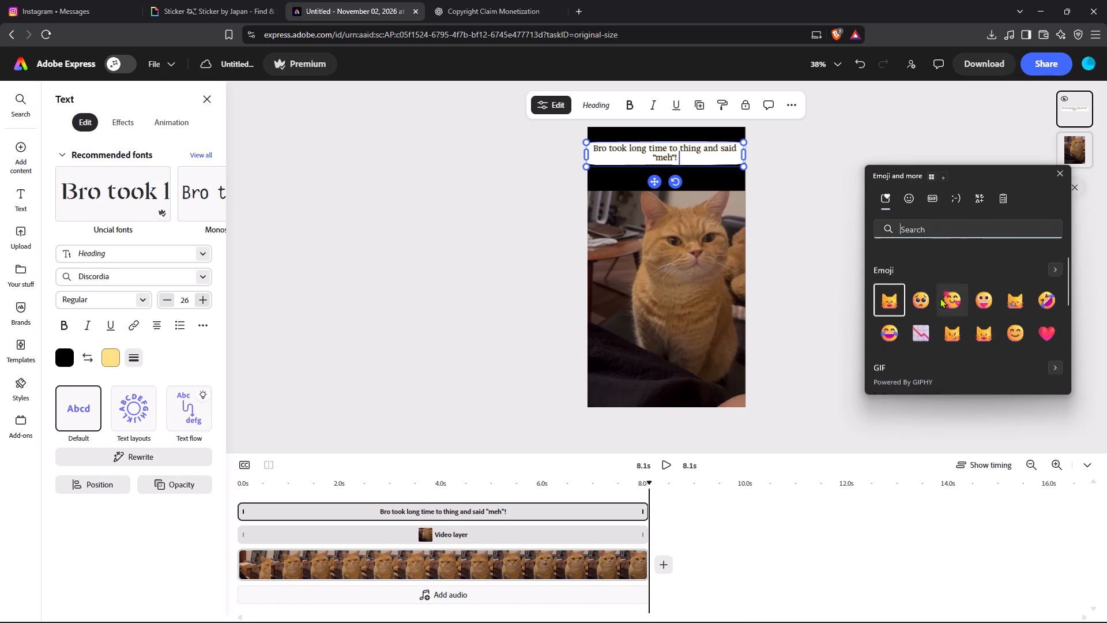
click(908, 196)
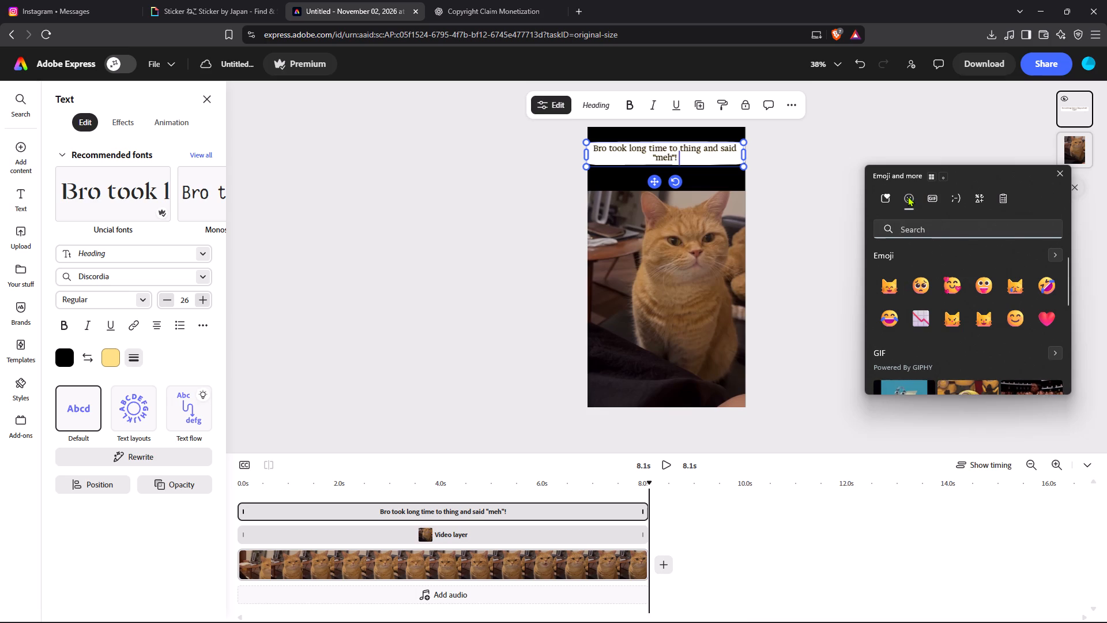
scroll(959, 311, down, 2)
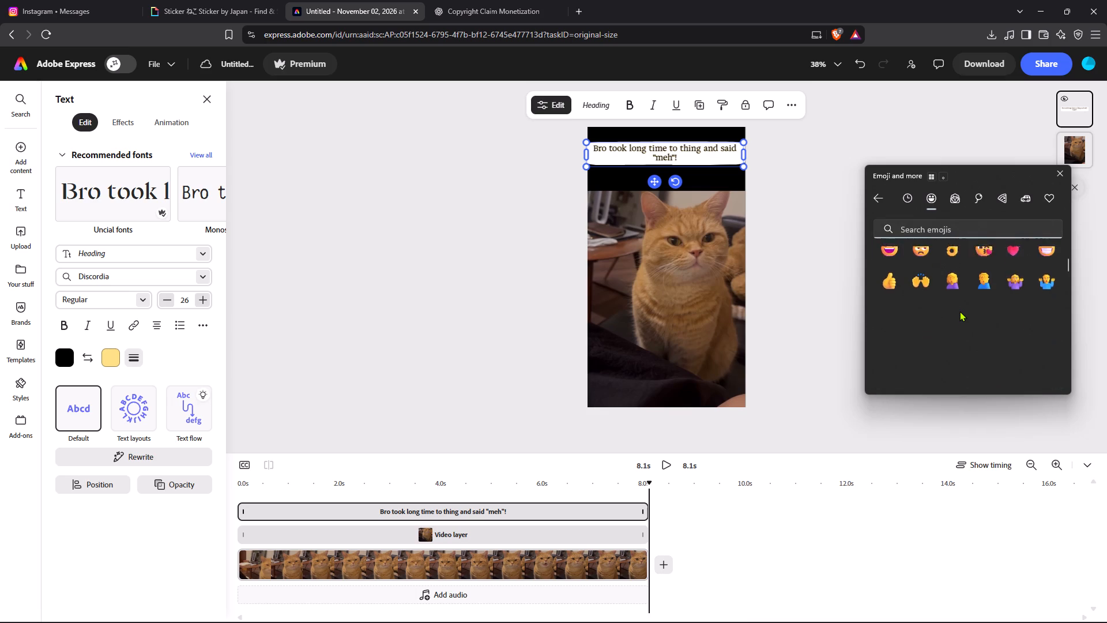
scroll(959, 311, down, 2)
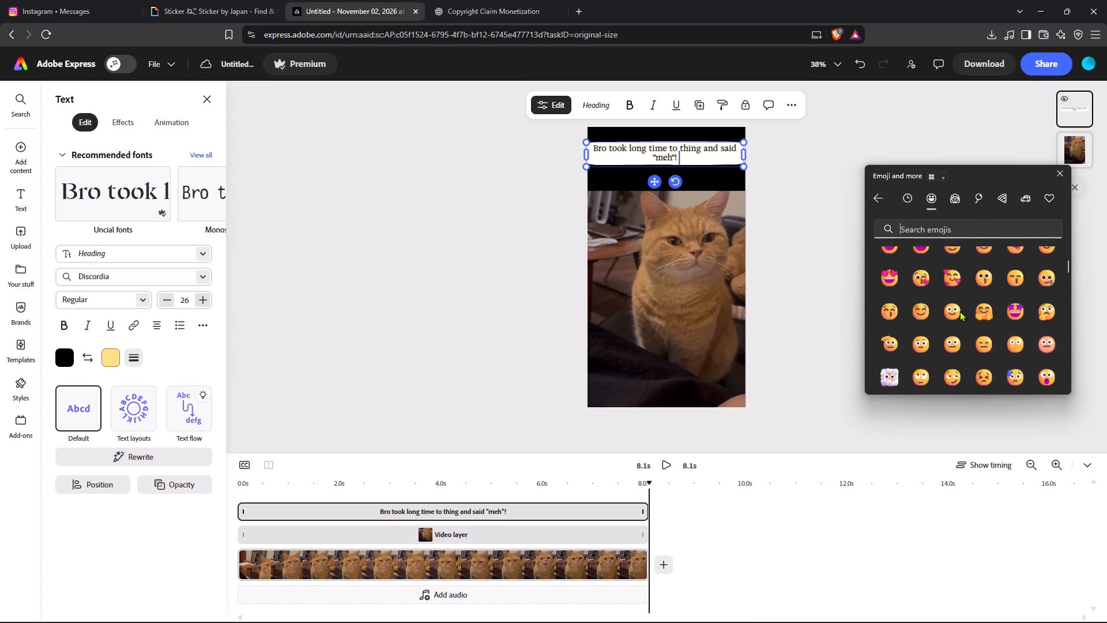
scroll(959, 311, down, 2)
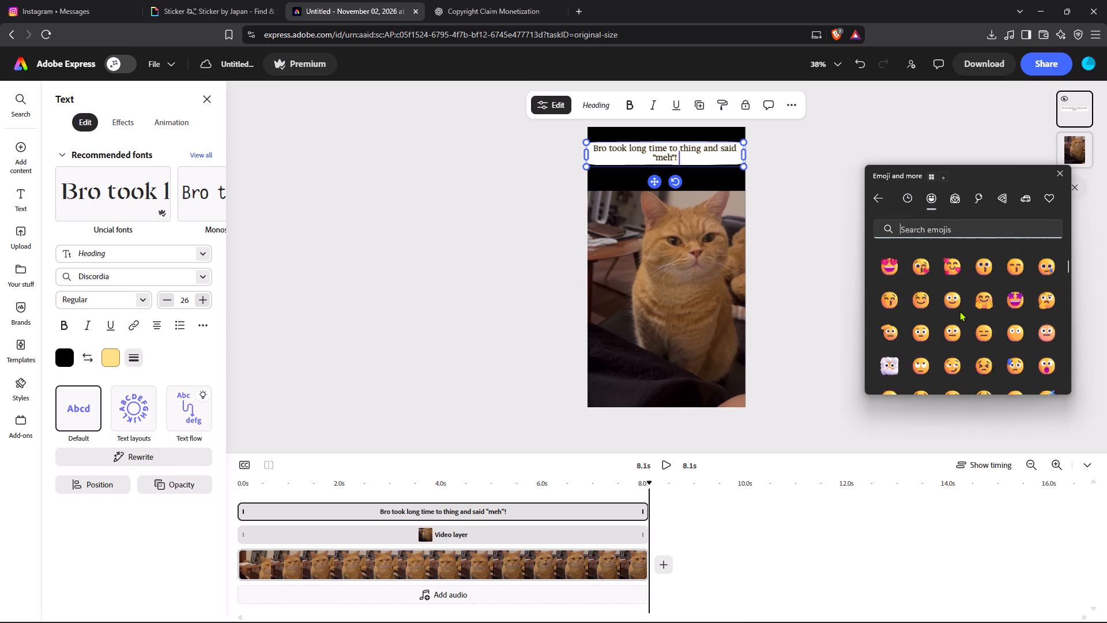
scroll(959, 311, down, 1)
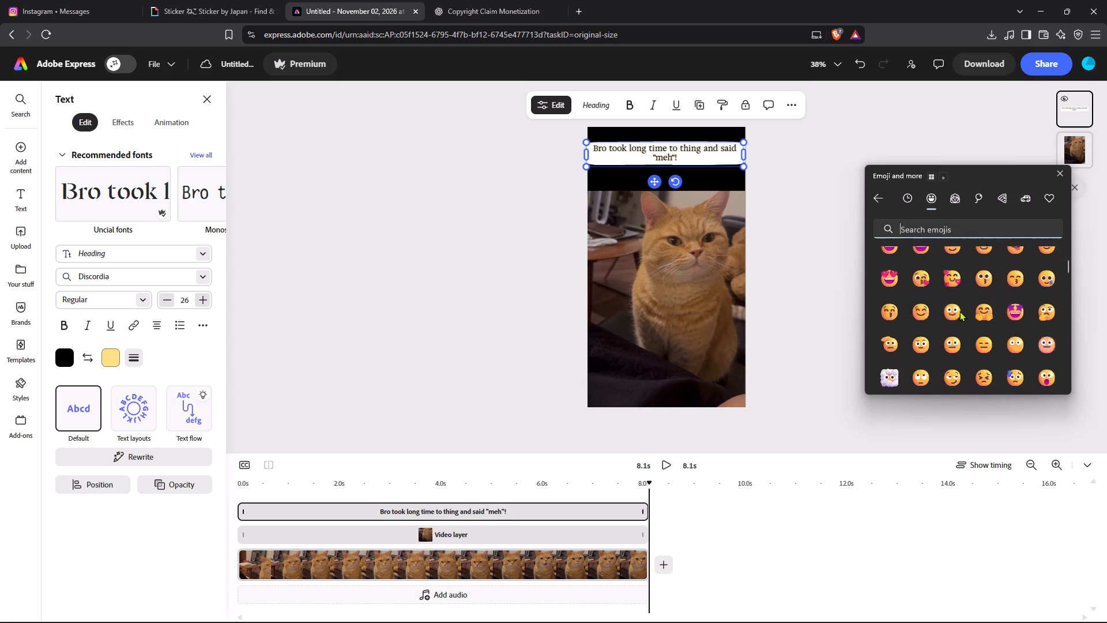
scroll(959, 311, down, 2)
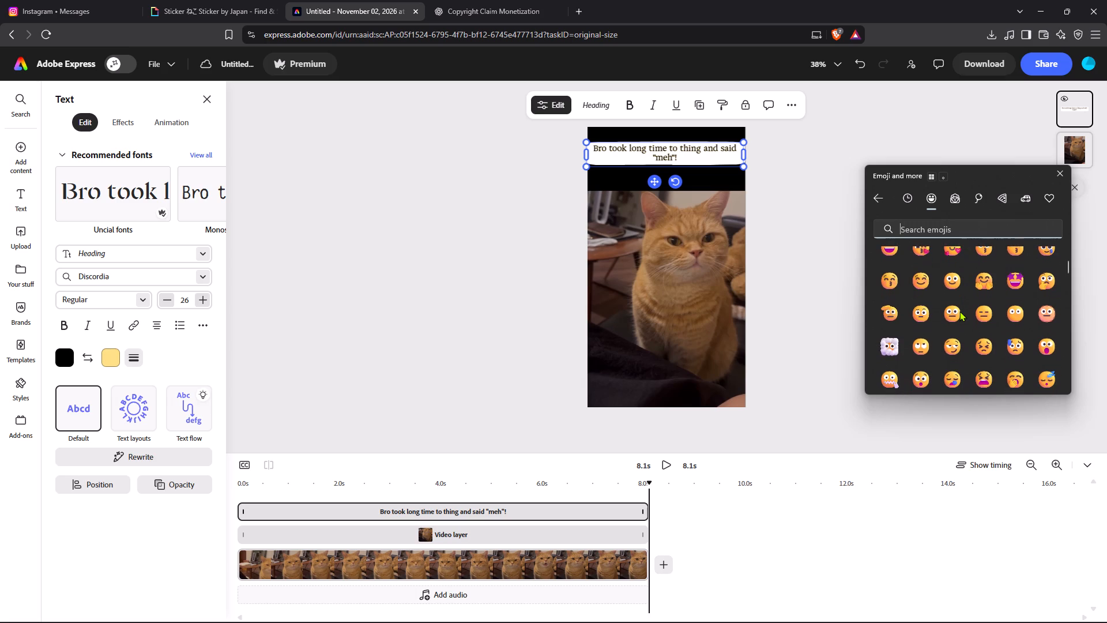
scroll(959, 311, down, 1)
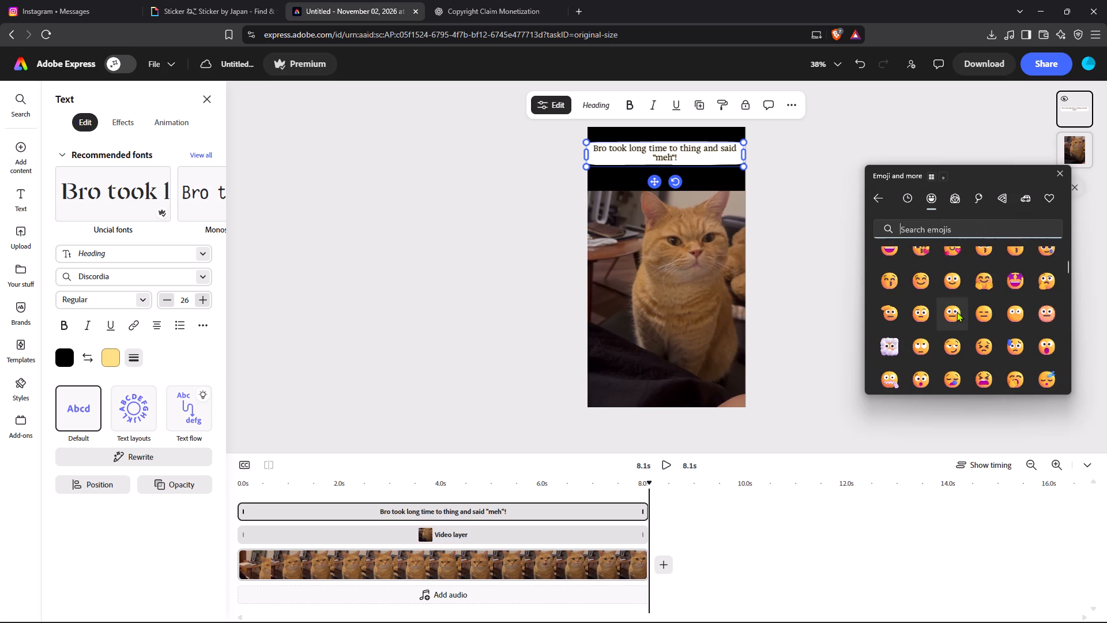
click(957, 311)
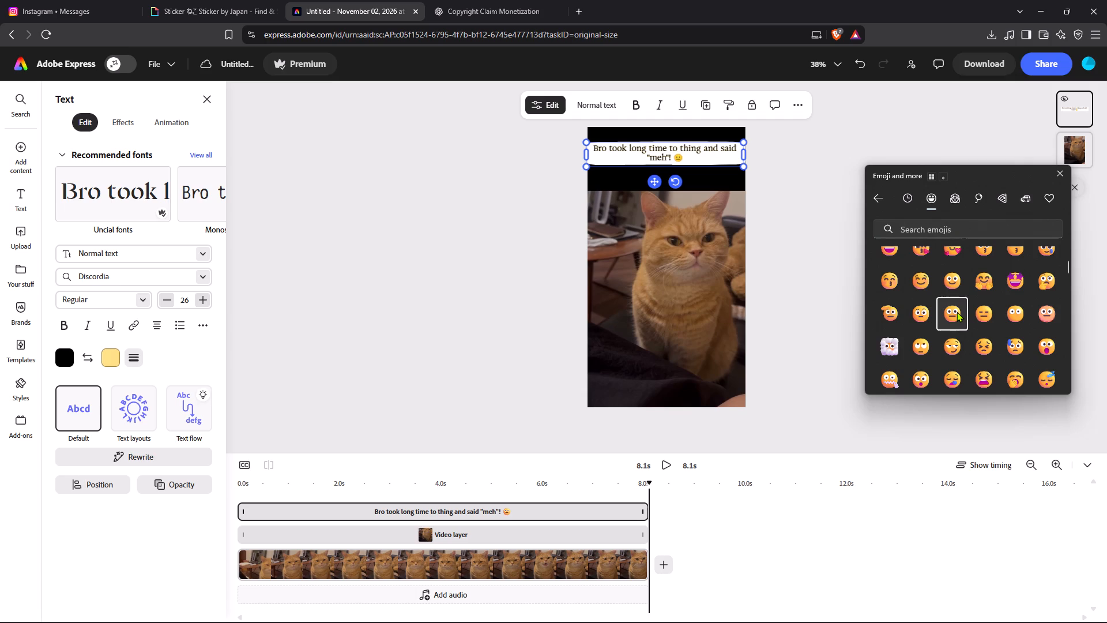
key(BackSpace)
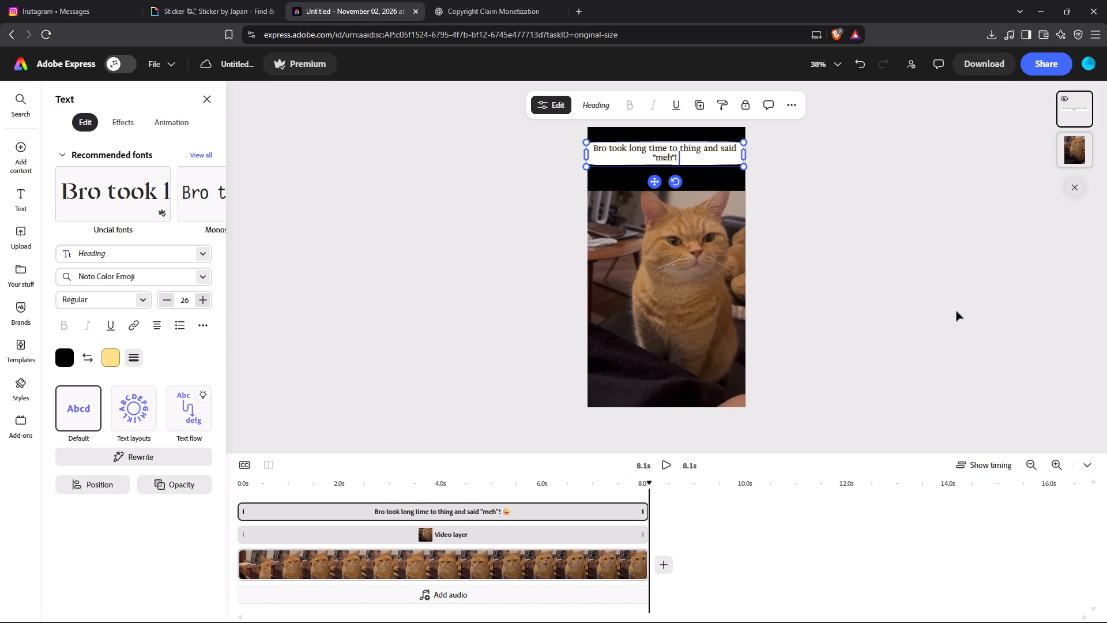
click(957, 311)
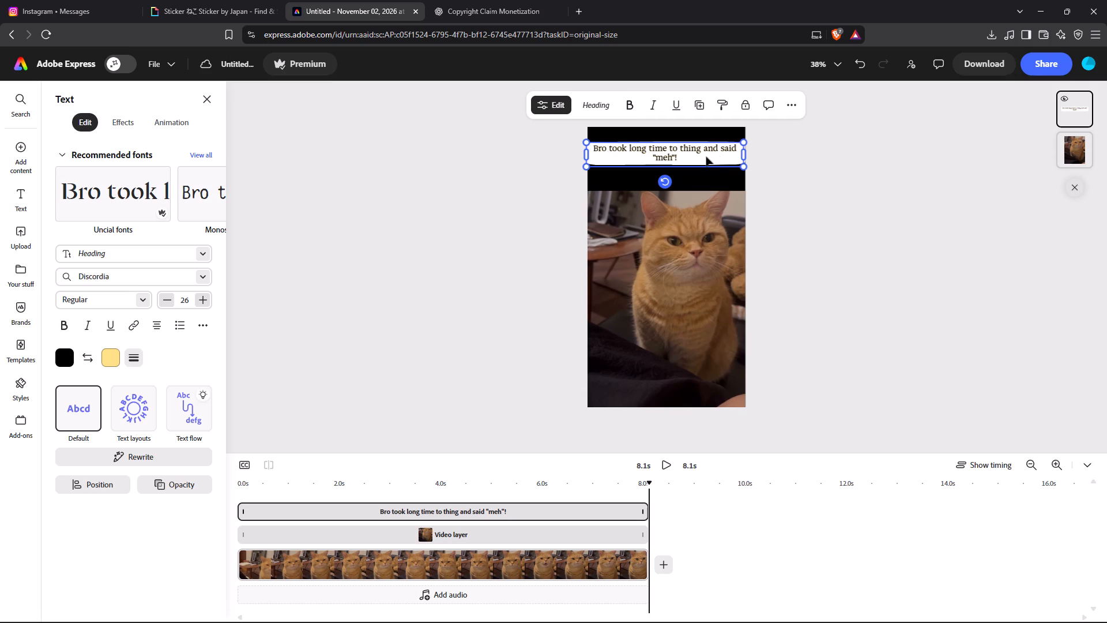
Insert a cat-face emoji from the recently used emojis at the end of the caption.
click(706, 159)
key(super+semicolon)
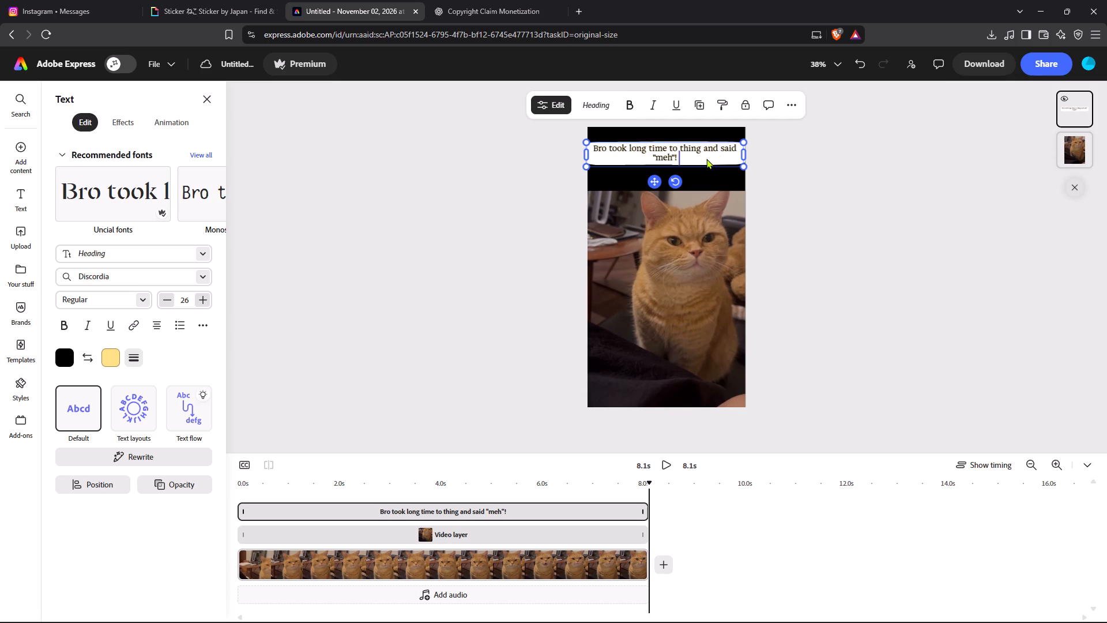
scroll(952, 307, down, 1)
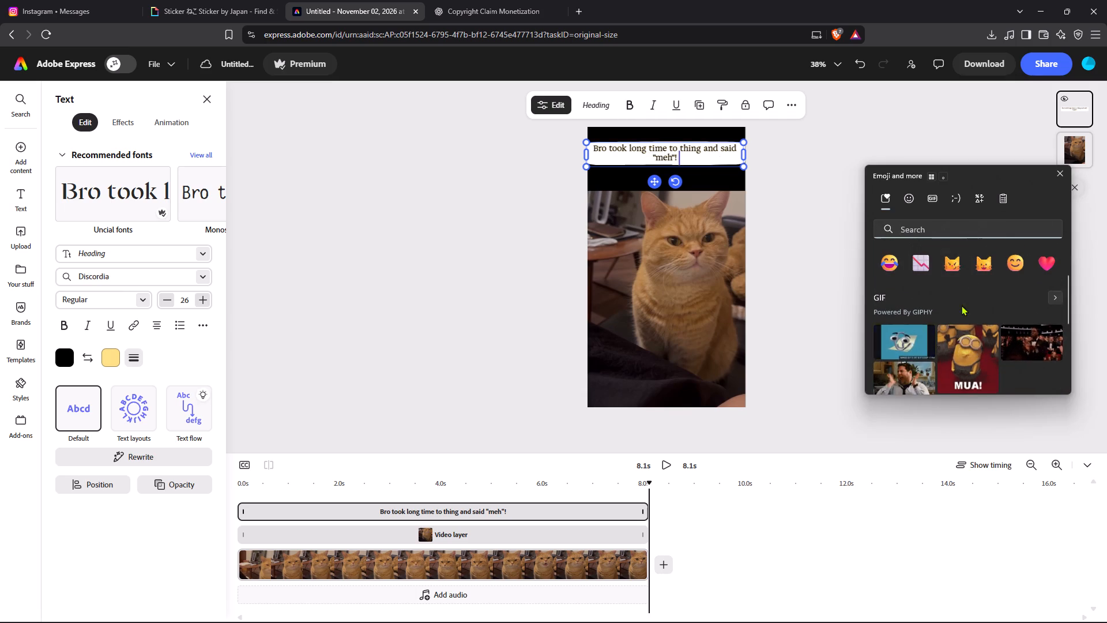
click(985, 265)
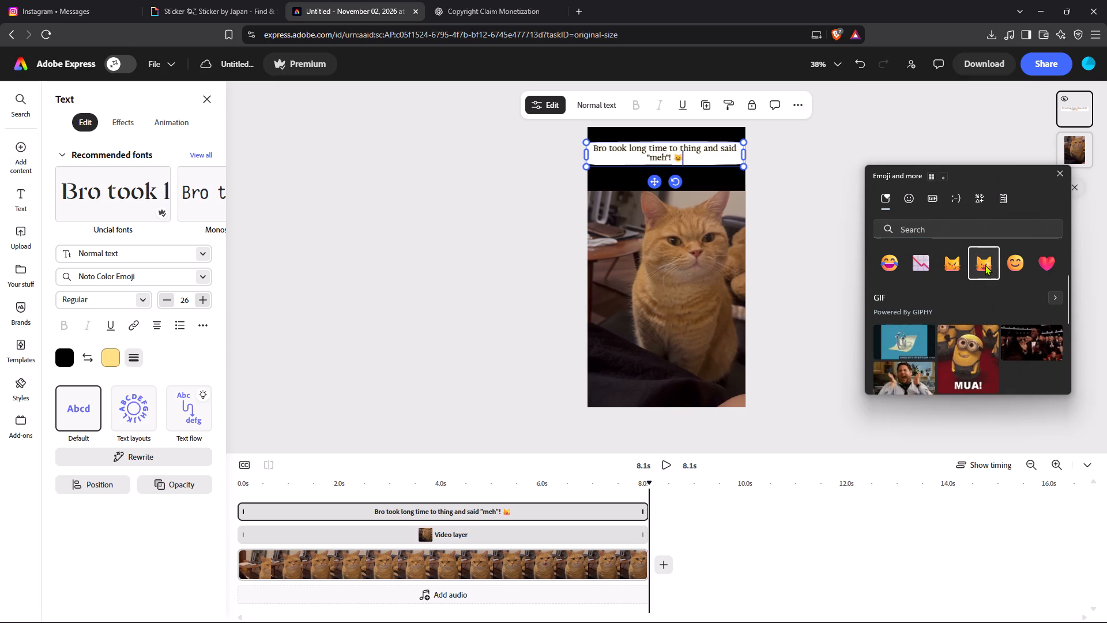
click(812, 267)
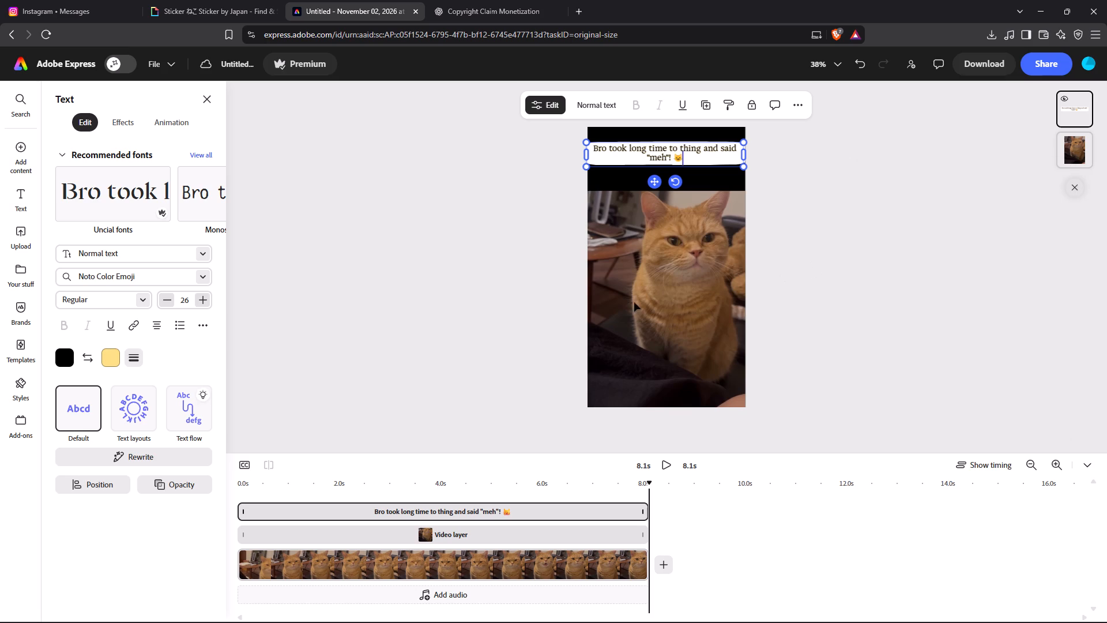
click(529, 446)
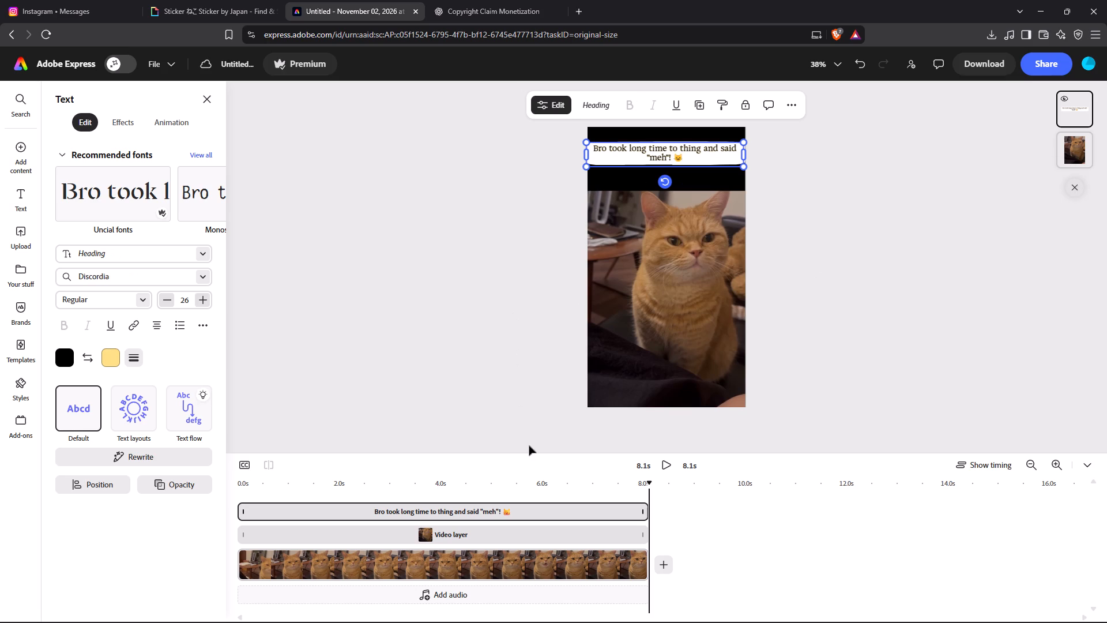
click(522, 412)
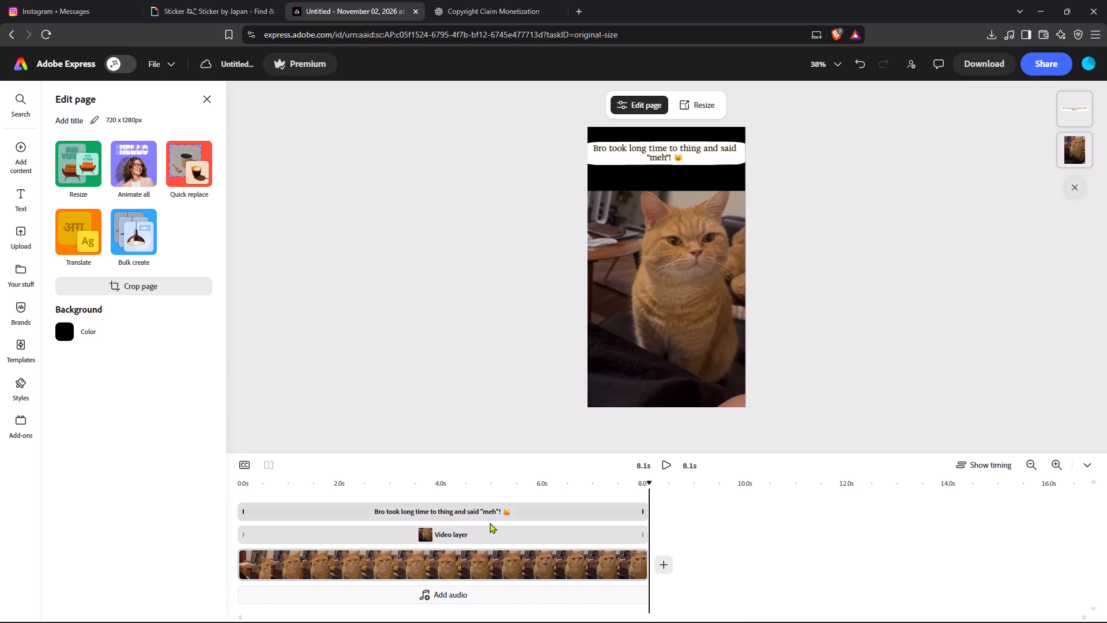
Open the stock music for the audio track and preview suggested, Acoustic and Background songs, from Prairie_dance through Sad Memories.
click(422, 590)
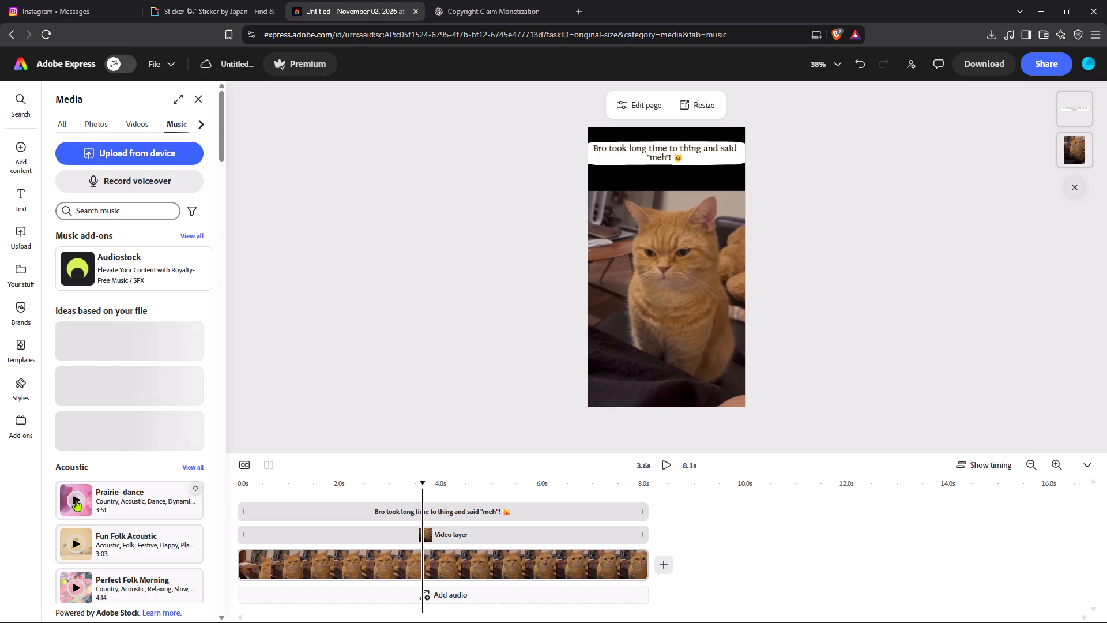
click(76, 500)
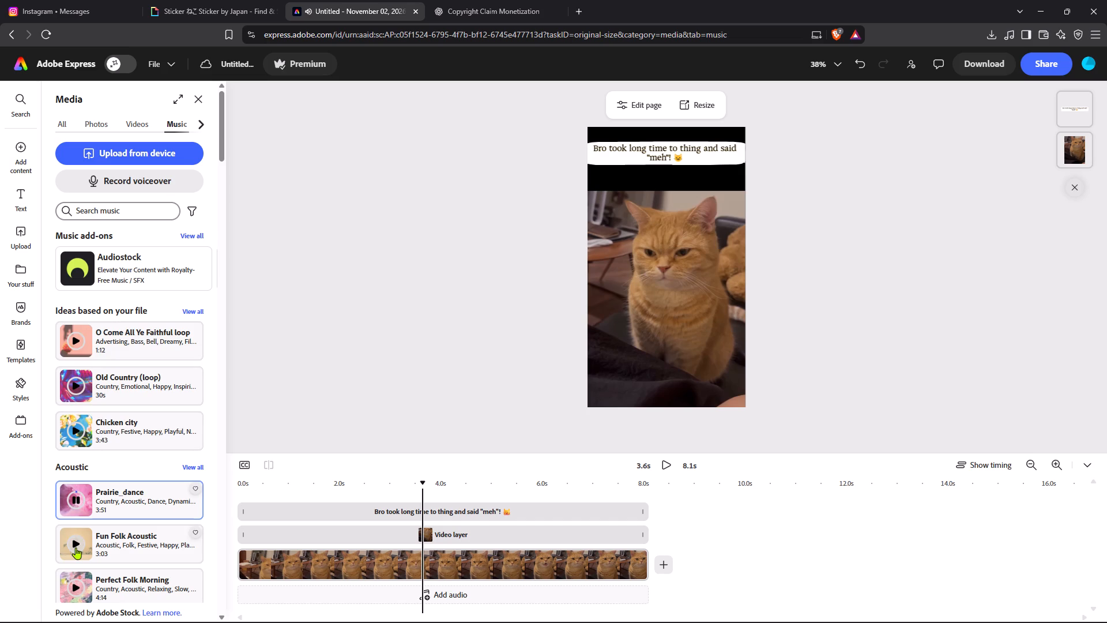
click(80, 343)
click(78, 381)
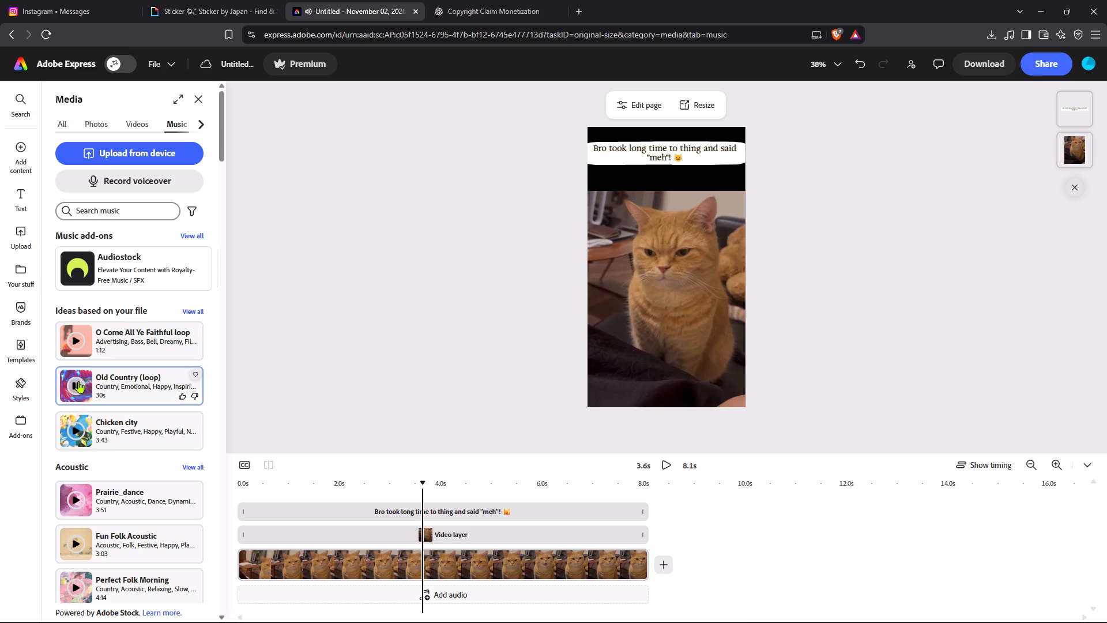
click(78, 424)
scroll(78, 424, down, 2)
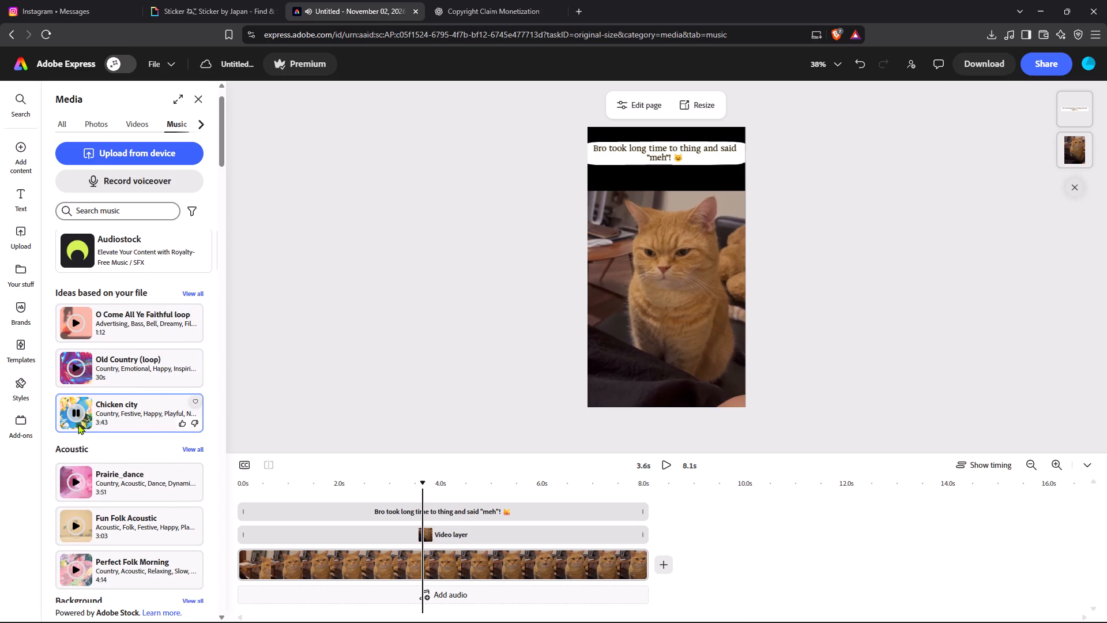
scroll(78, 424, down, 2)
click(72, 466)
scroll(72, 466, down, 1)
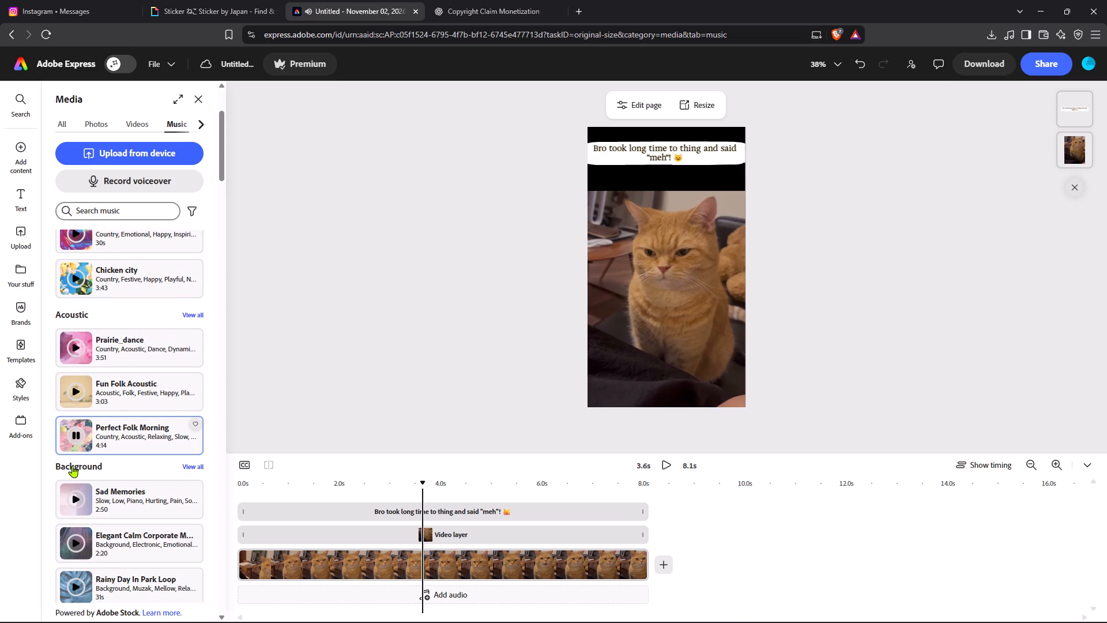
scroll(72, 466, down, 1)
click(72, 466)
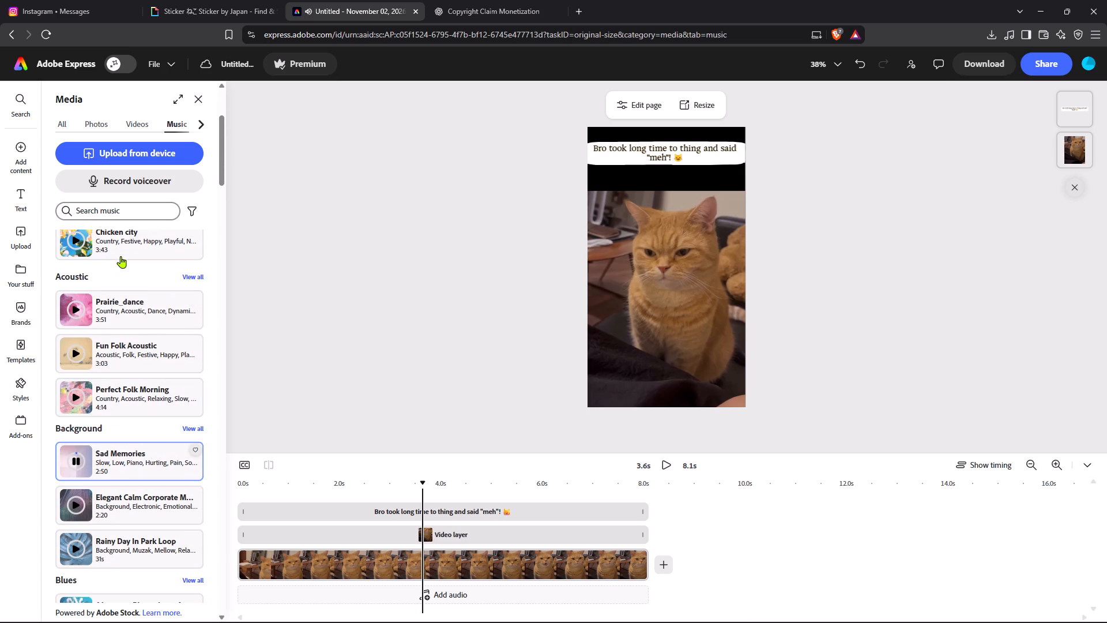
Search the stock music for "meme" and clear the search again.
click(124, 210)
text(meme)
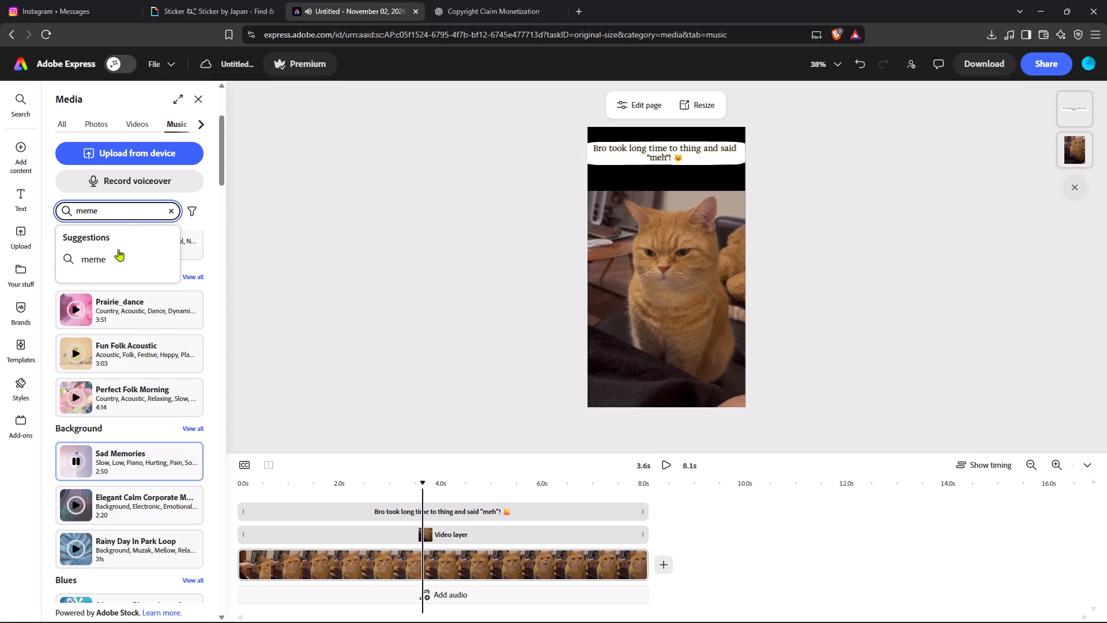
click(116, 260)
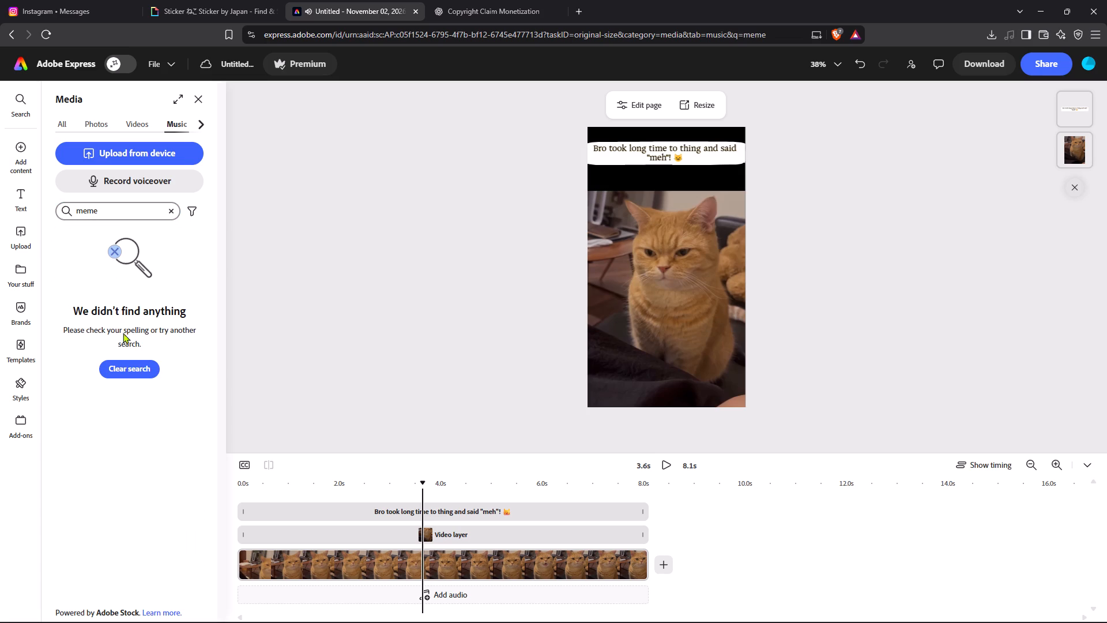
click(125, 374)
click(124, 206)
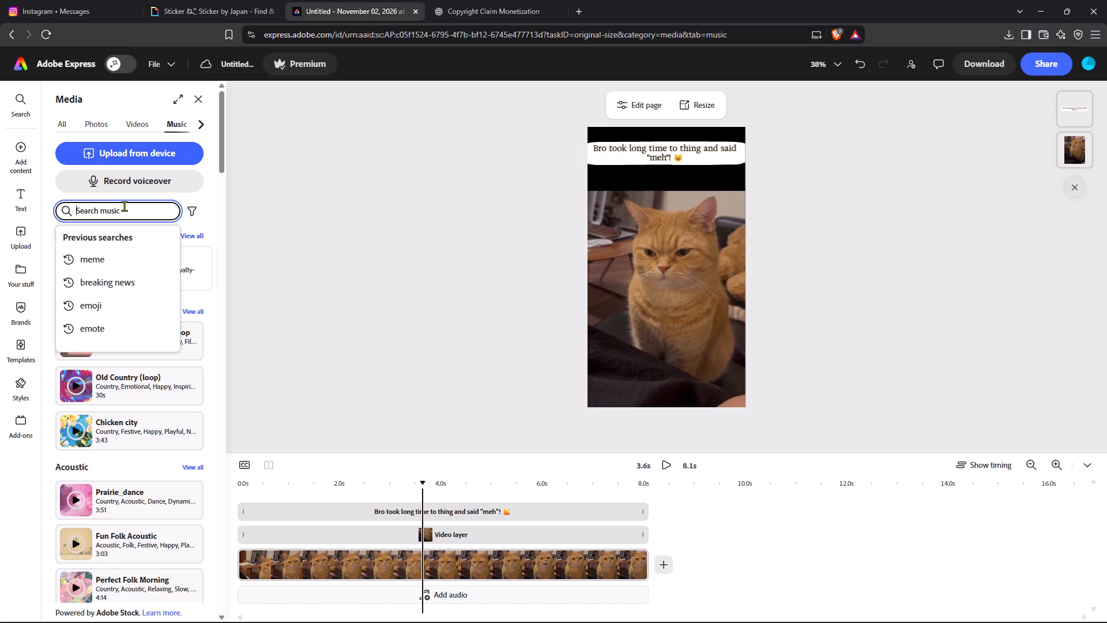
Browse the stock music categories down to Country and preview its Prairie_dance track.
scroll(85, 476, down, 4)
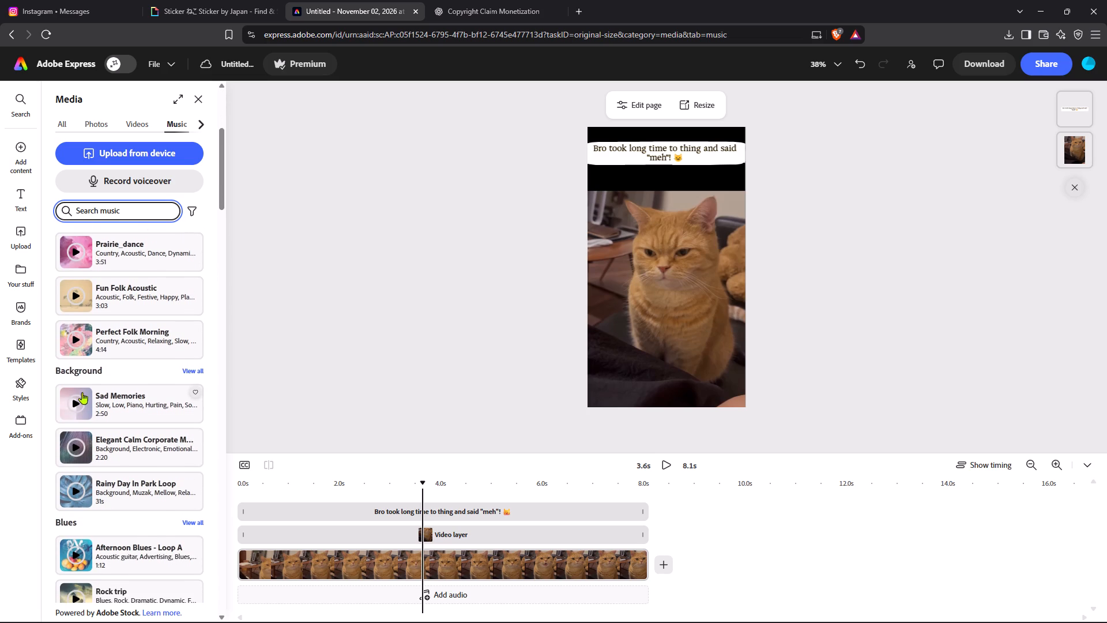
scroll(79, 398, down, 4)
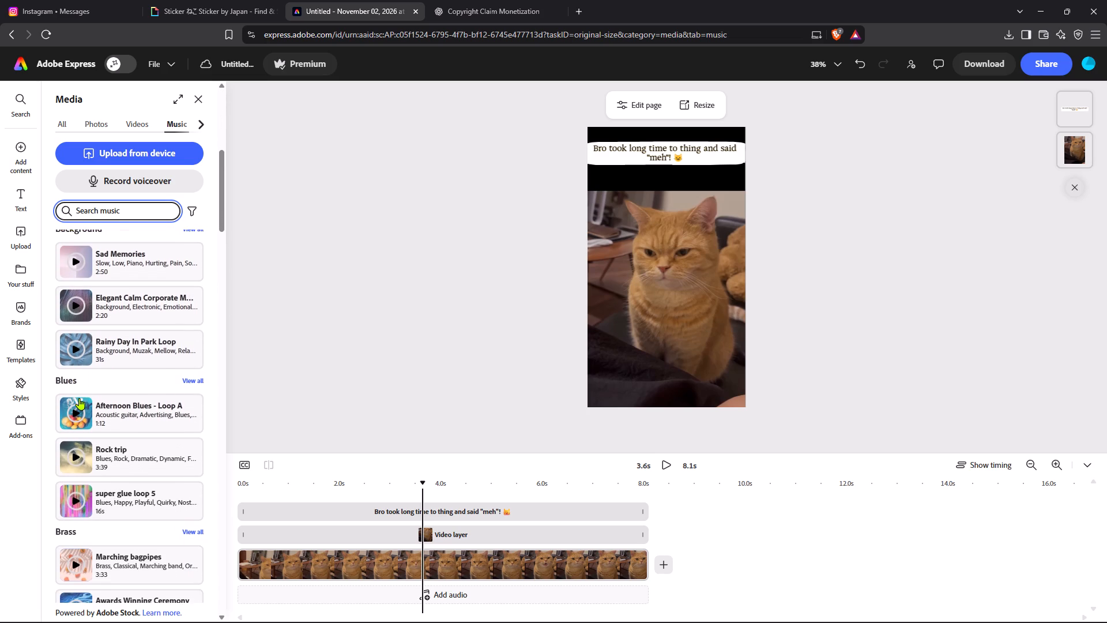
scroll(79, 398, down, 4)
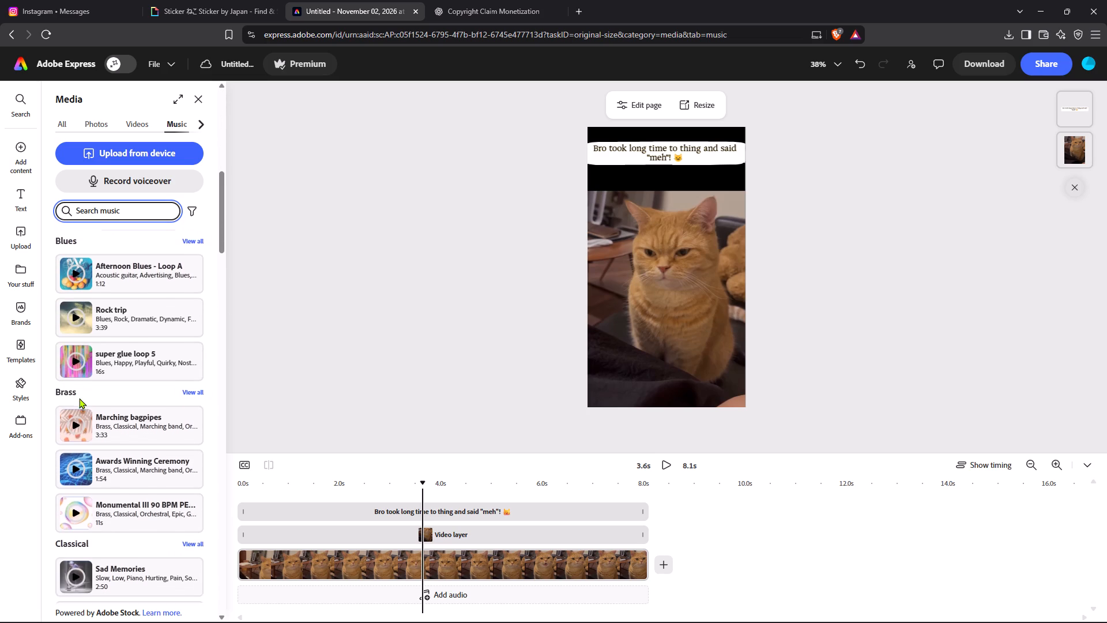
scroll(79, 398, down, 4)
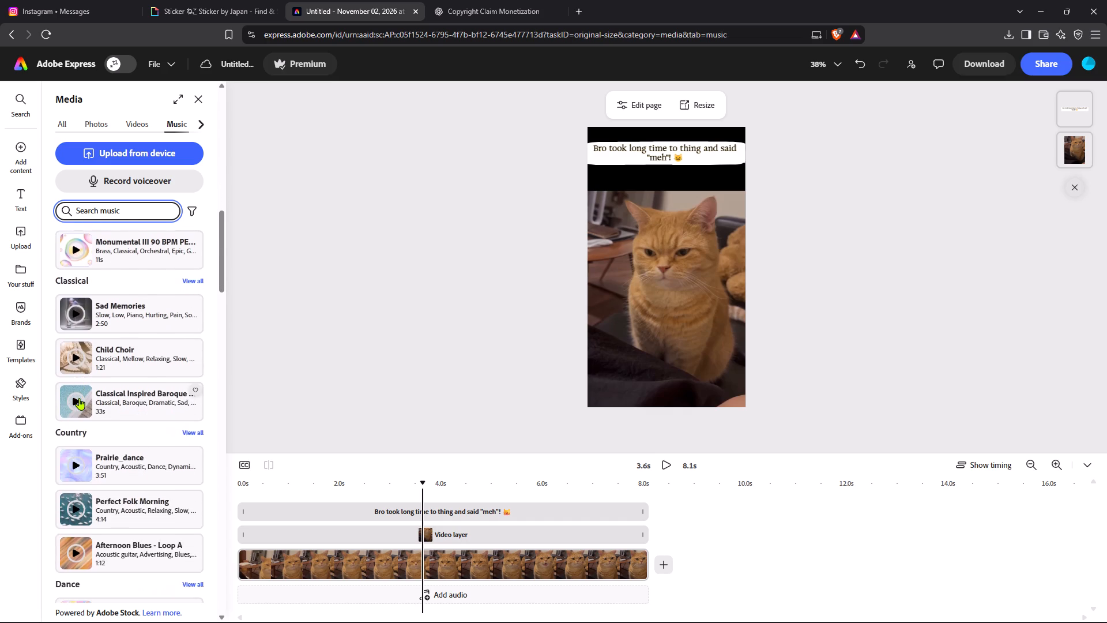
scroll(79, 398, down, 1)
click(74, 431)
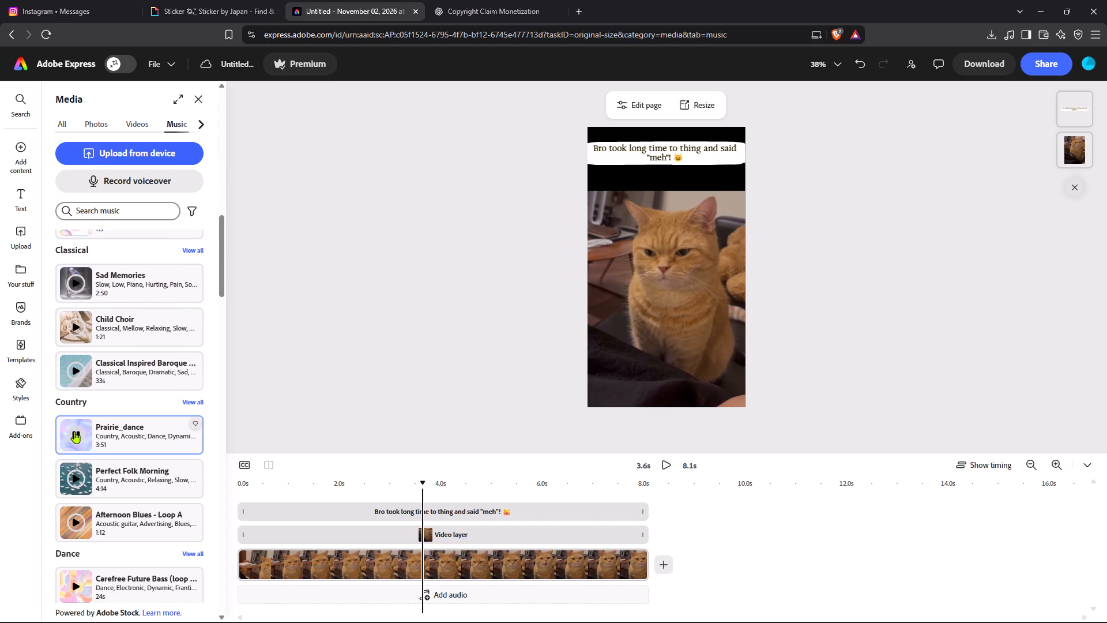
scroll(74, 431, down, 2)
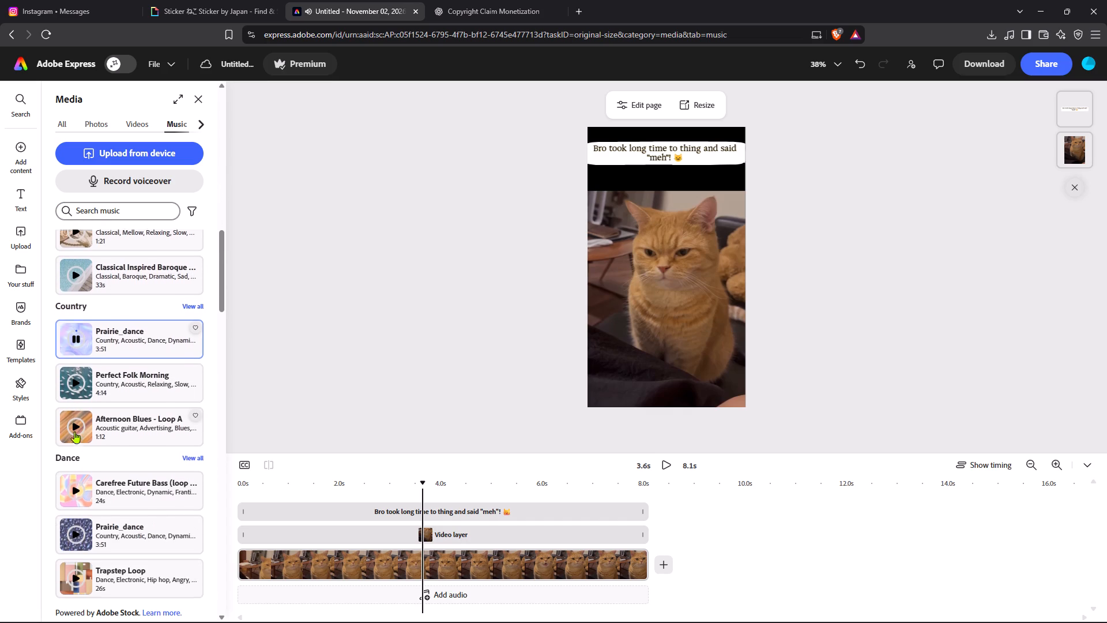
scroll(74, 431, down, 1)
Preview the Dance tracks Carefree Future Bass, Prairie_dance and Trapstep Loop.
click(74, 468)
scroll(74, 468, down, 1)
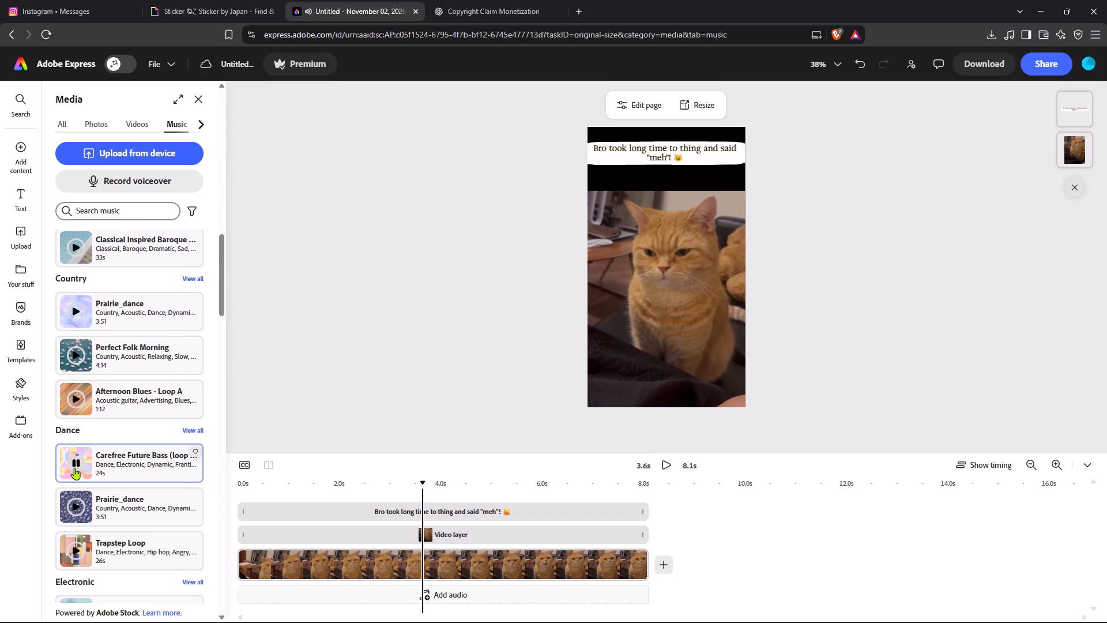
scroll(74, 468, down, 2)
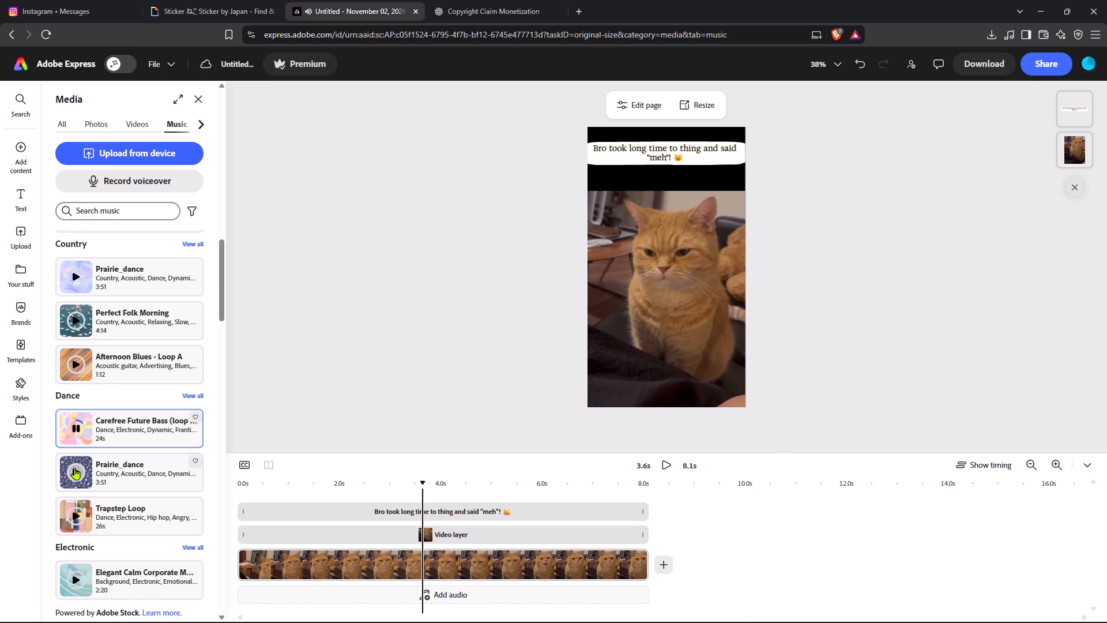
click(74, 468)
scroll(74, 468, down, 1)
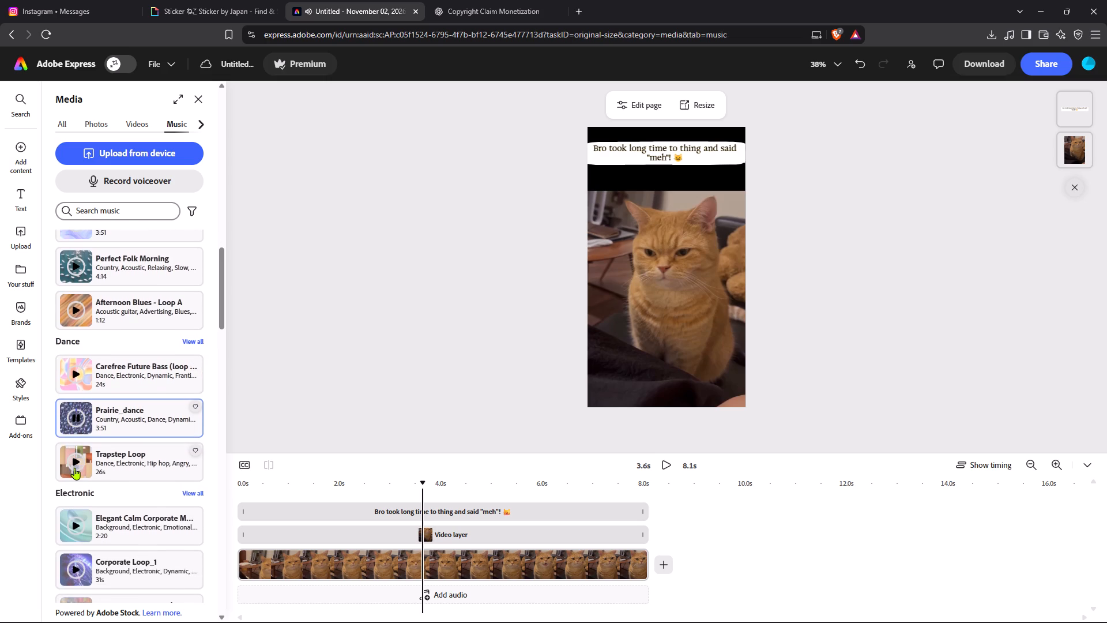
click(74, 468)
scroll(74, 468, down, 1)
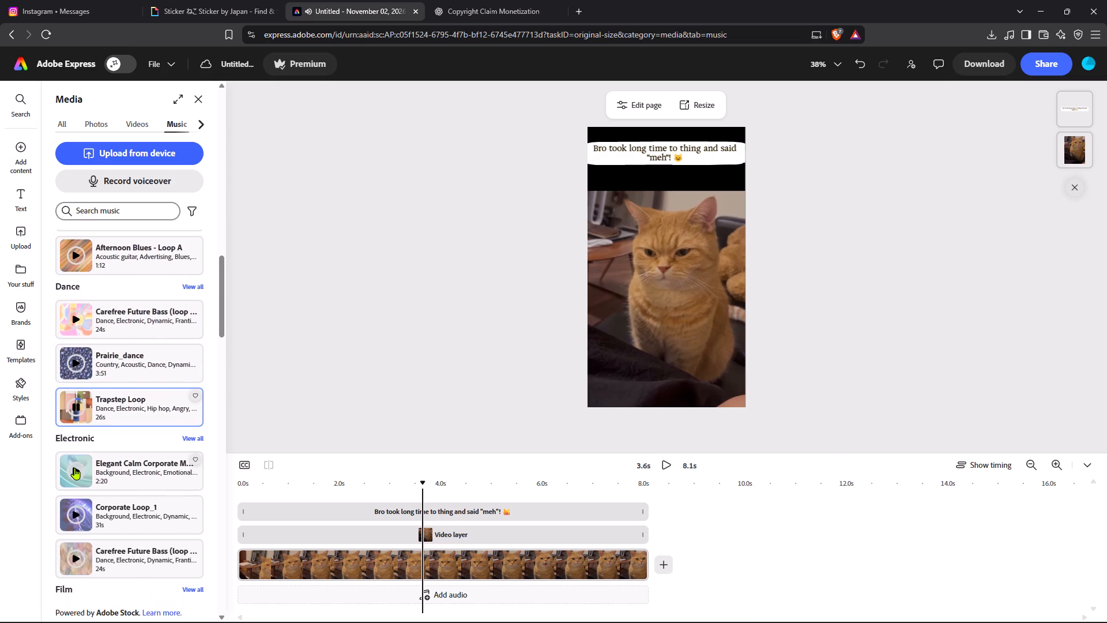
Preview the three Electronic tracks, from Elegant Calm Corporate to Carefree Future Bass, and Sad Memories in the Film category.
click(74, 468)
scroll(74, 468, down, 1)
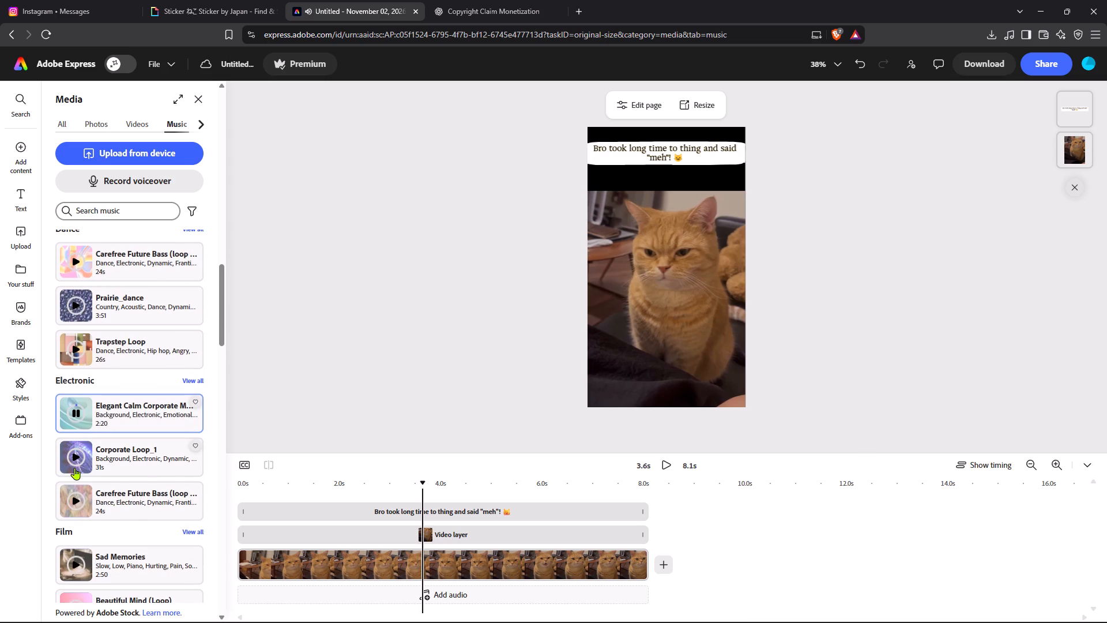
click(75, 457)
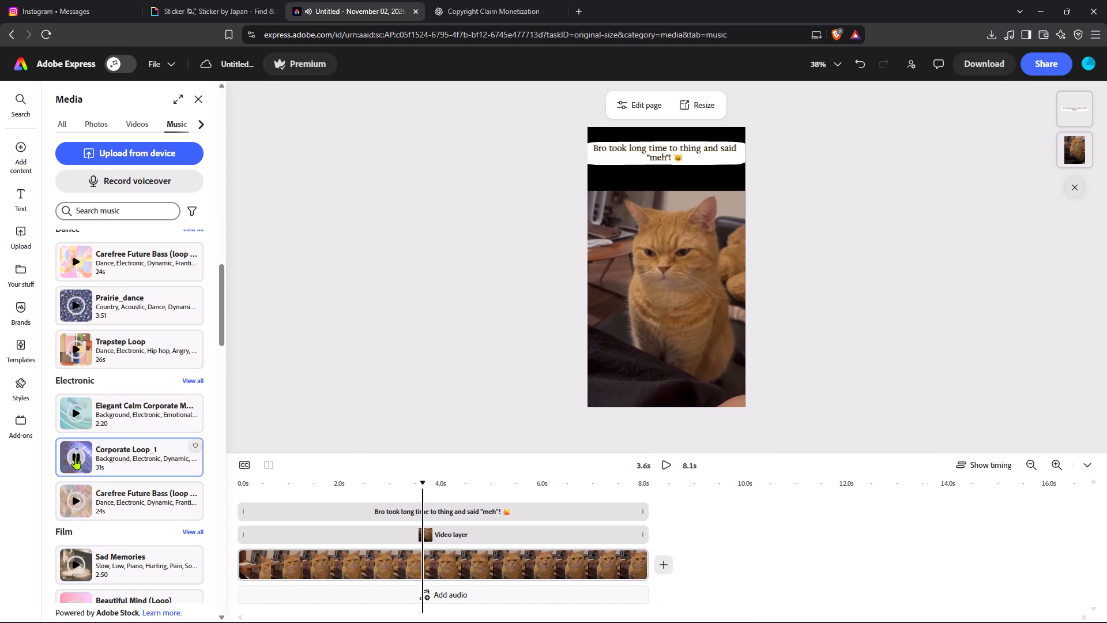
click(74, 500)
scroll(74, 500, down, 1)
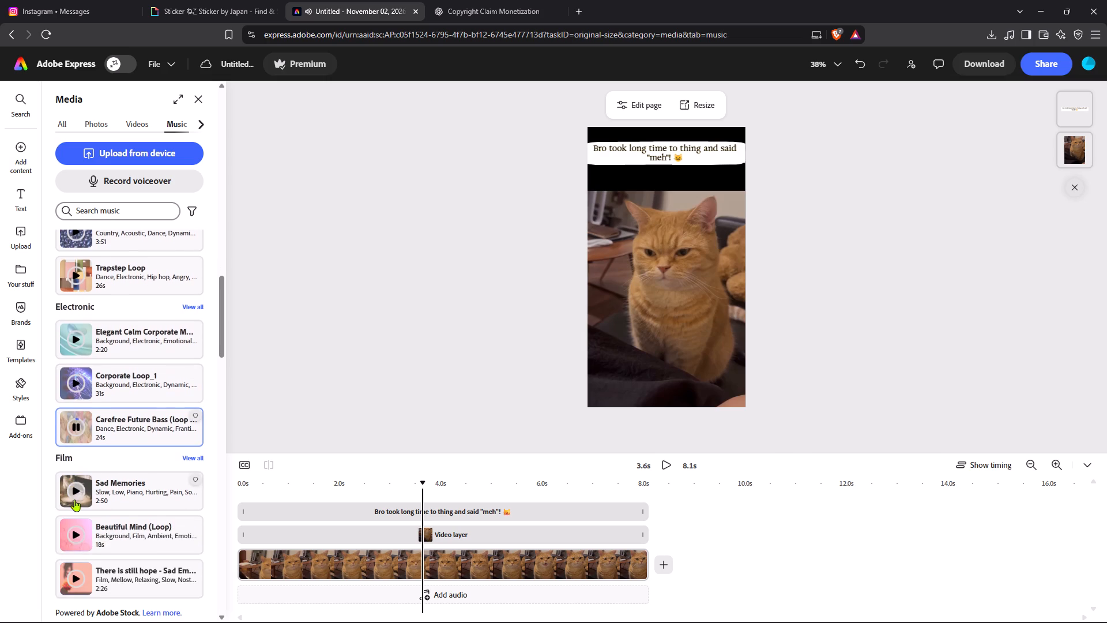
click(74, 500)
click(75, 486)
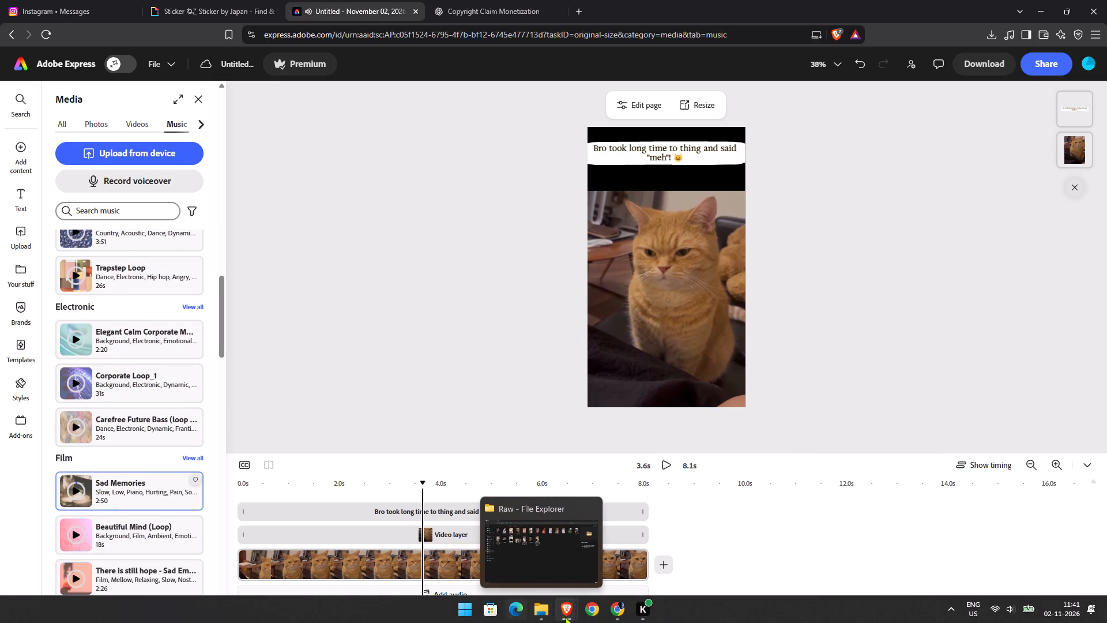
Switch to File Explorer and open the bgms folder inside the kitties folder.
click(540, 564)
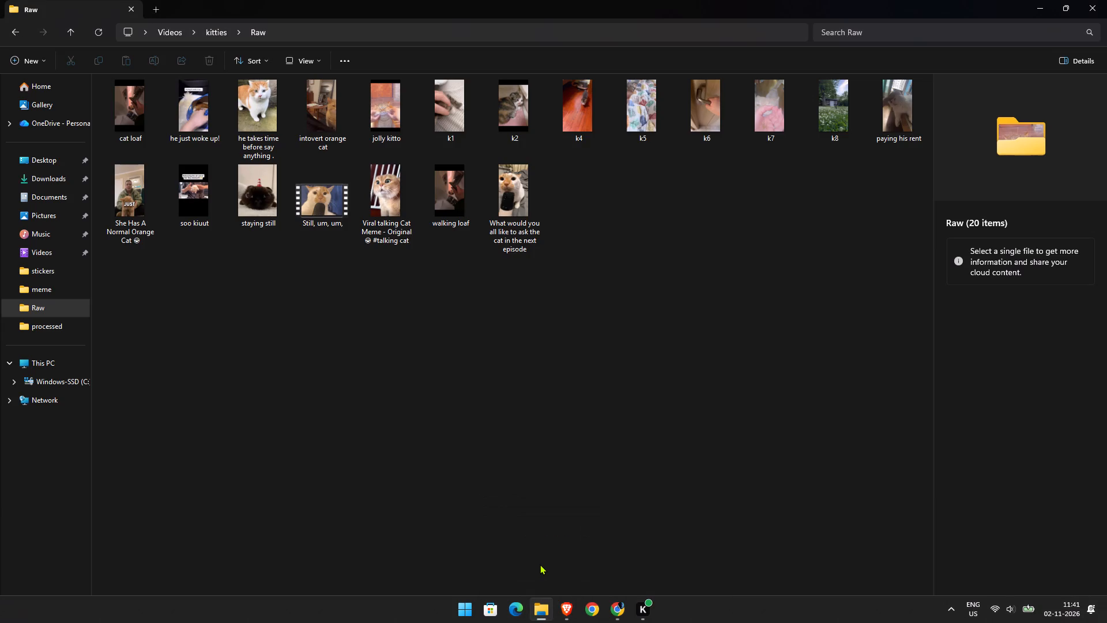
double_click(209, 26)
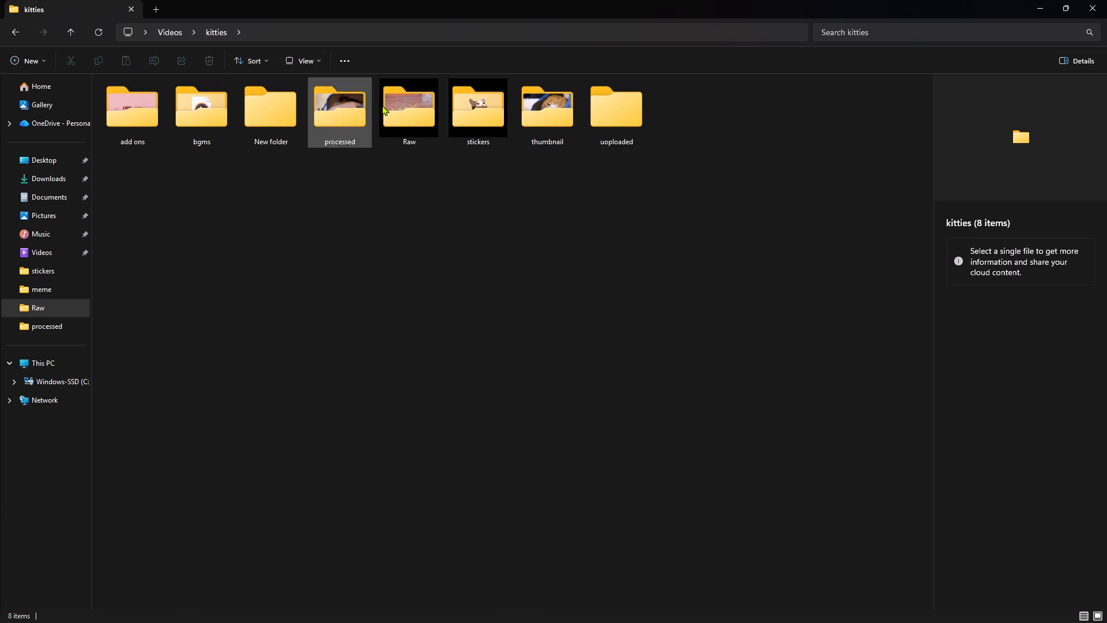
double_click(214, 118)
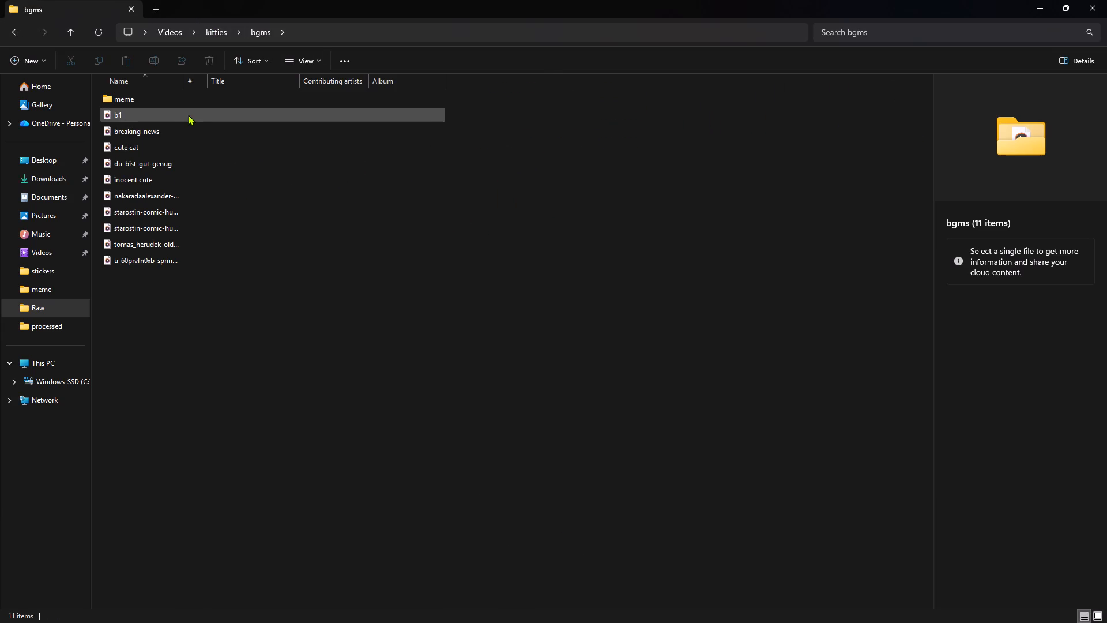
Preview the breaking-news- and cute cat audio files from the bgms folder, closing the player after each.
click(184, 127)
double_click(184, 127)
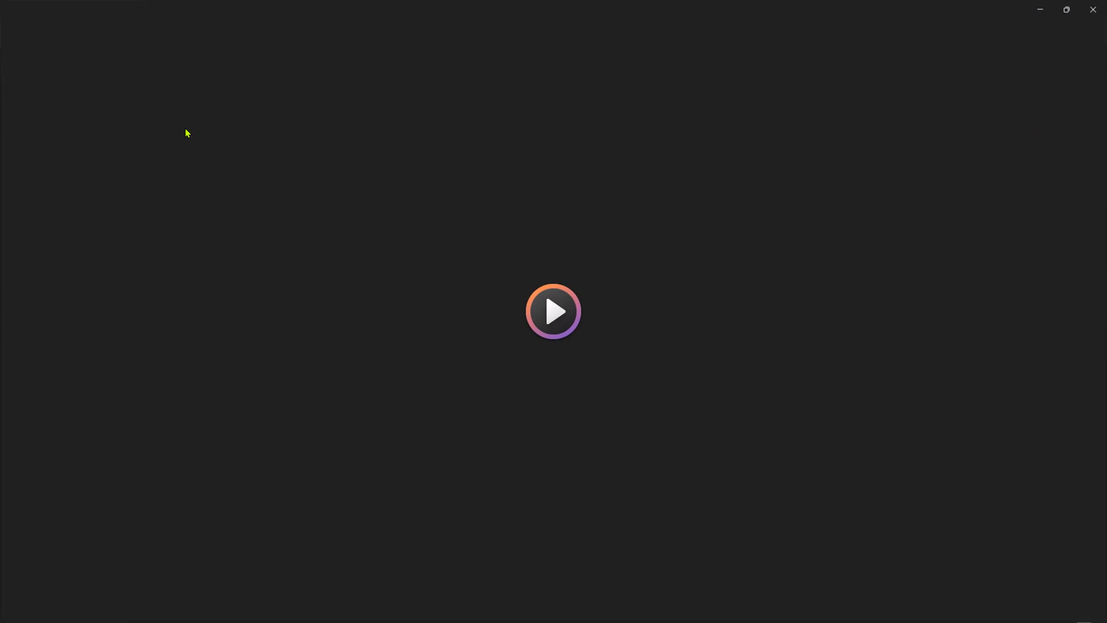
click(1089, 6)
click(260, 149)
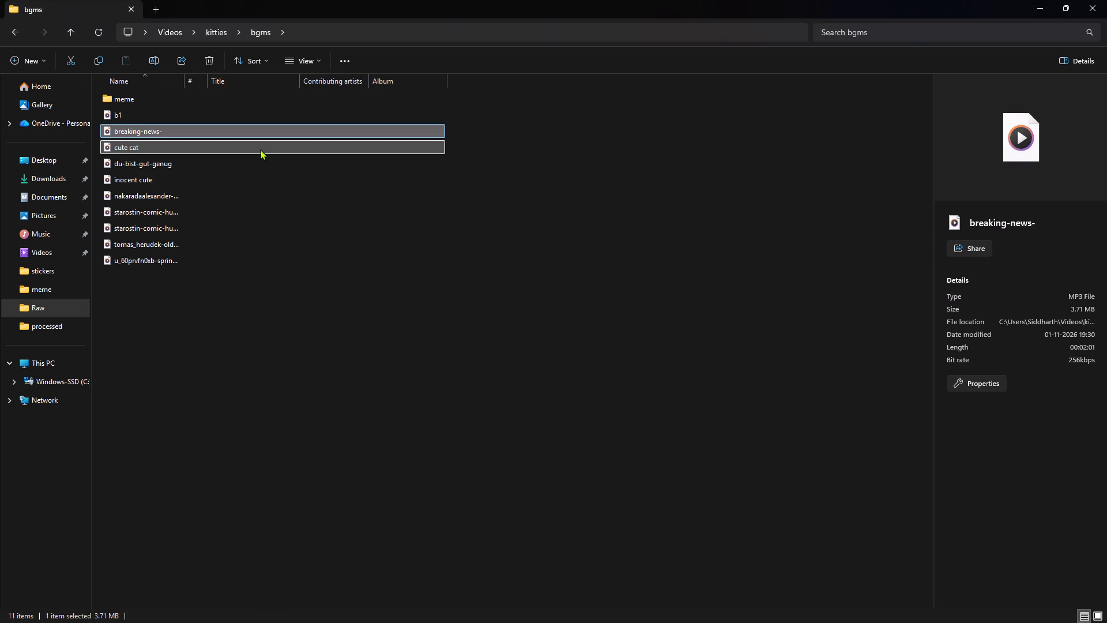
double_click(315, 145)
click(567, 335)
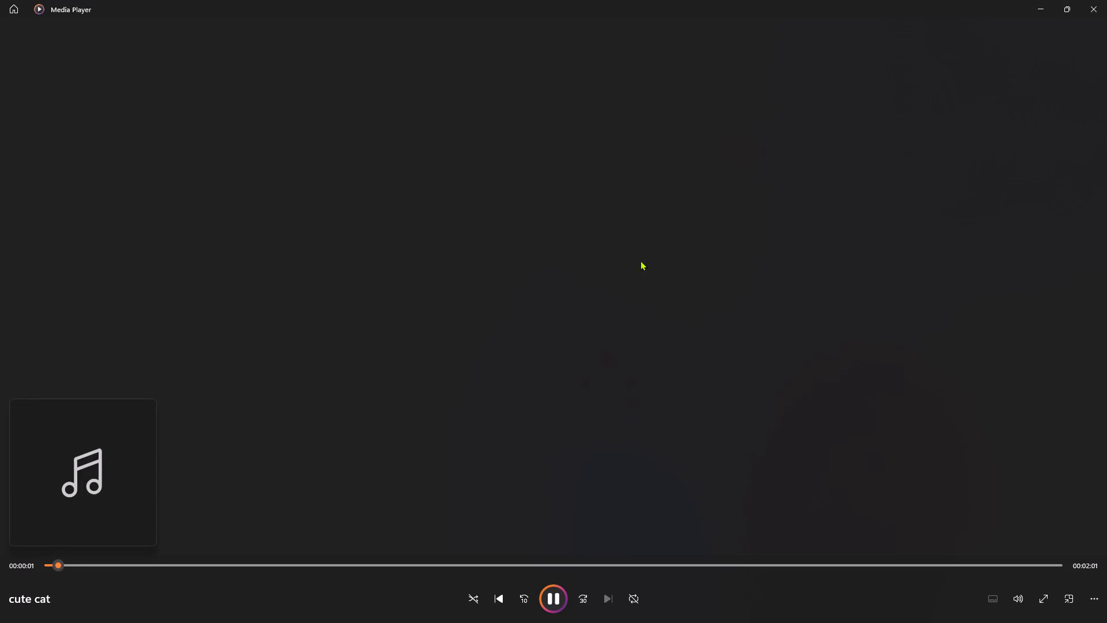
click(1089, 3)
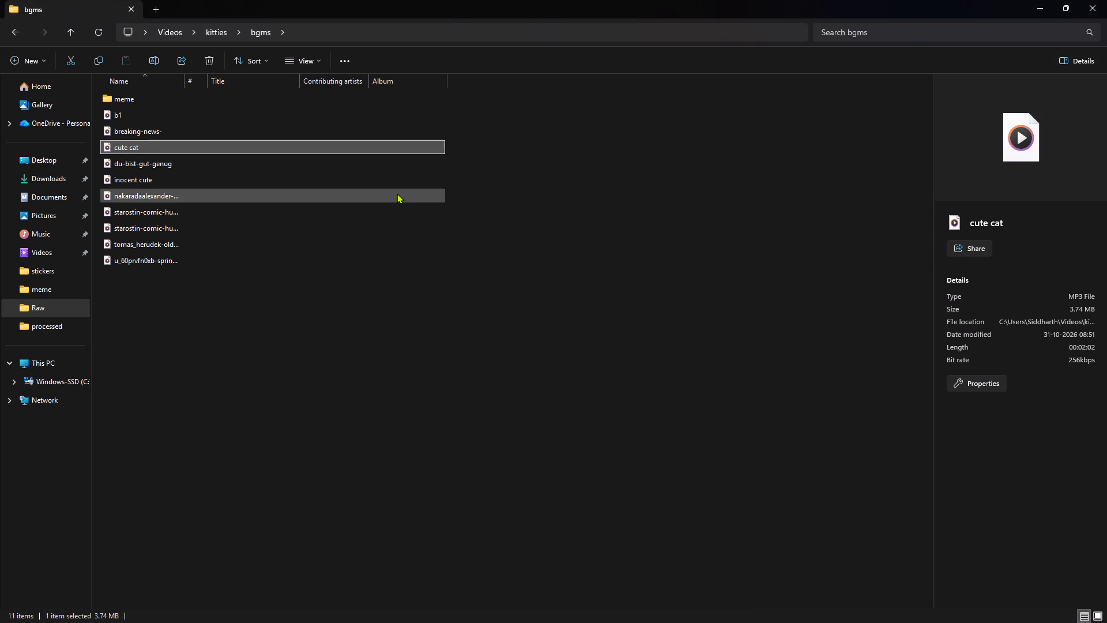
Preview the du-bist-gut-genug, nakaradaalexander-for-thy-meme and inocent cute audio files, closing the player after each.
double_click(298, 166)
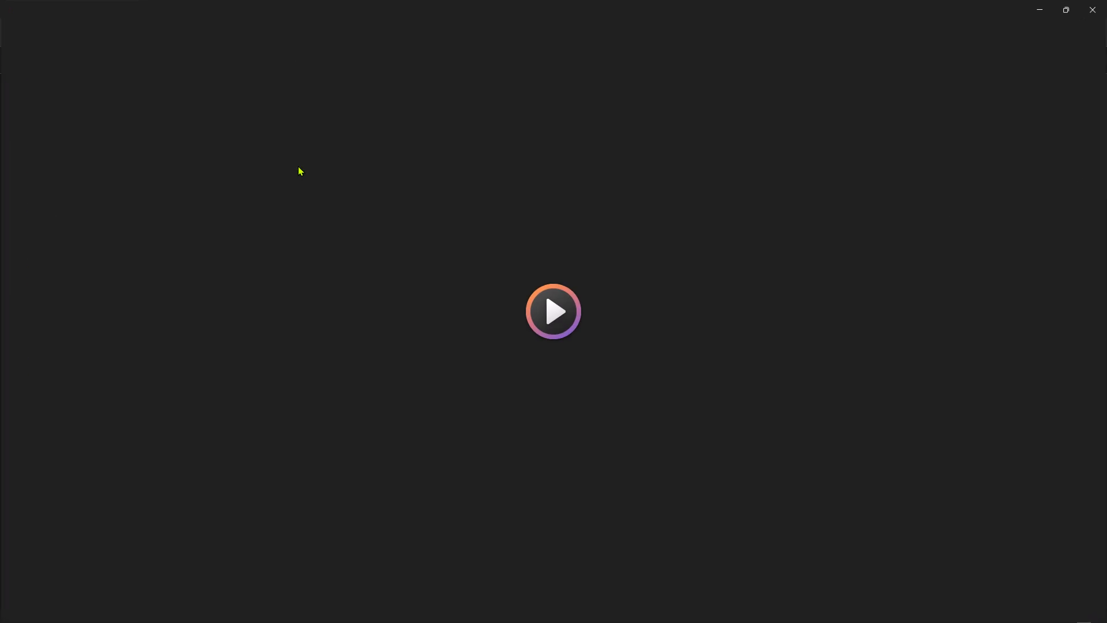
click(1104, 0)
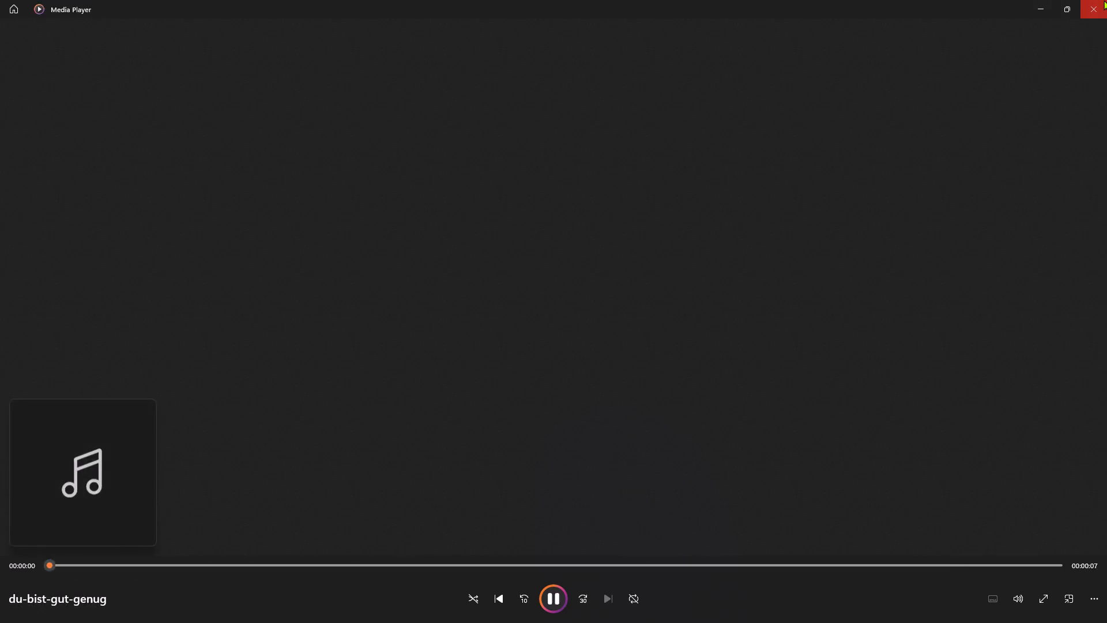
double_click(301, 201)
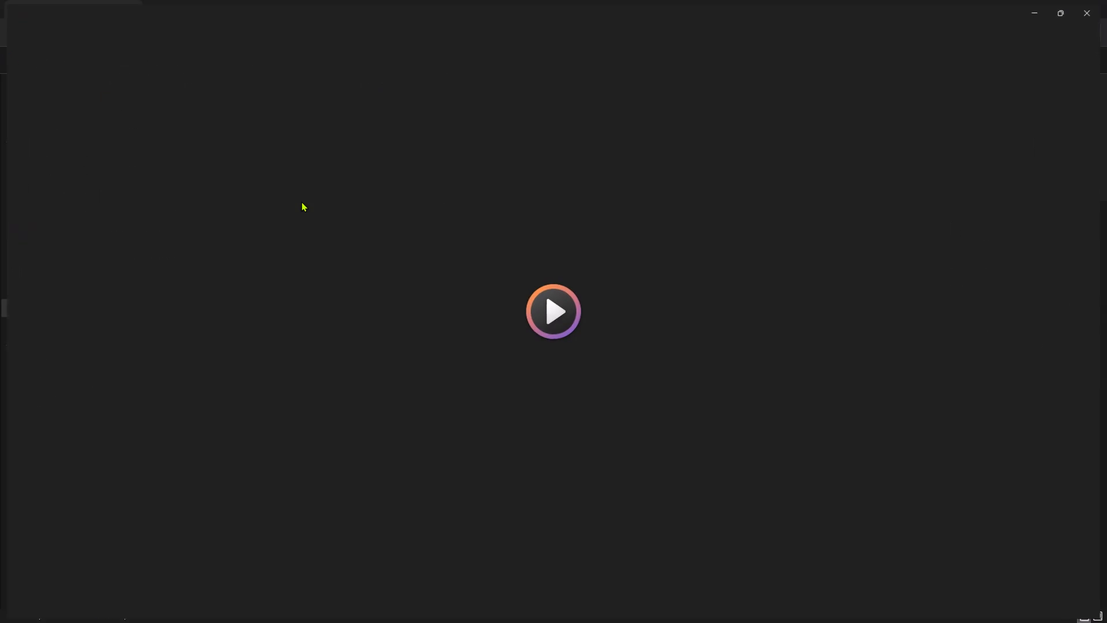
click(544, 306)
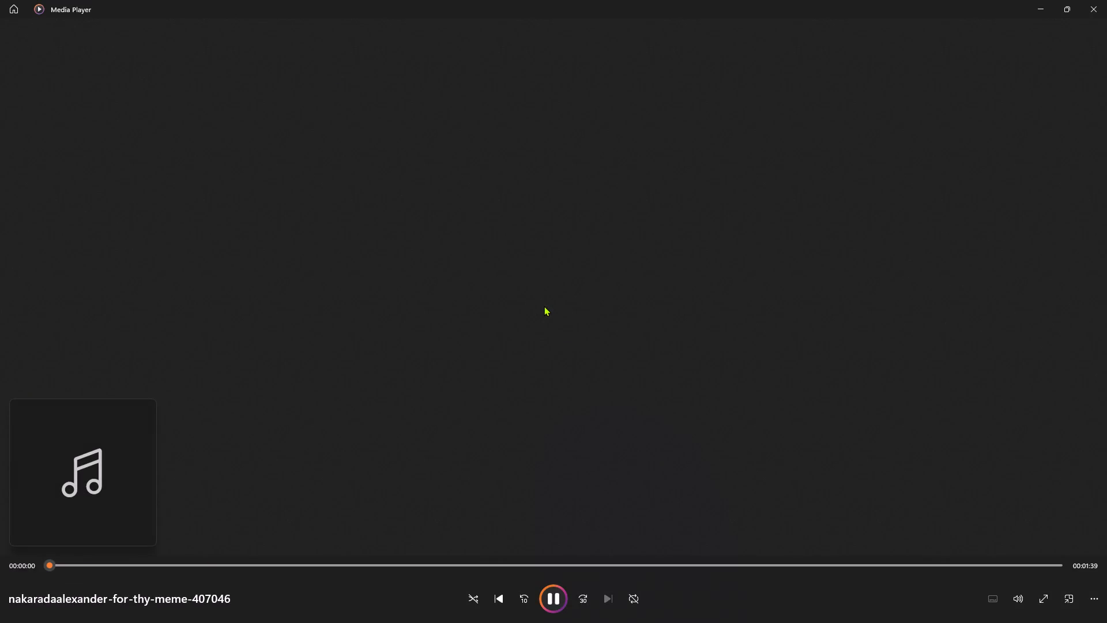
click(1104, 5)
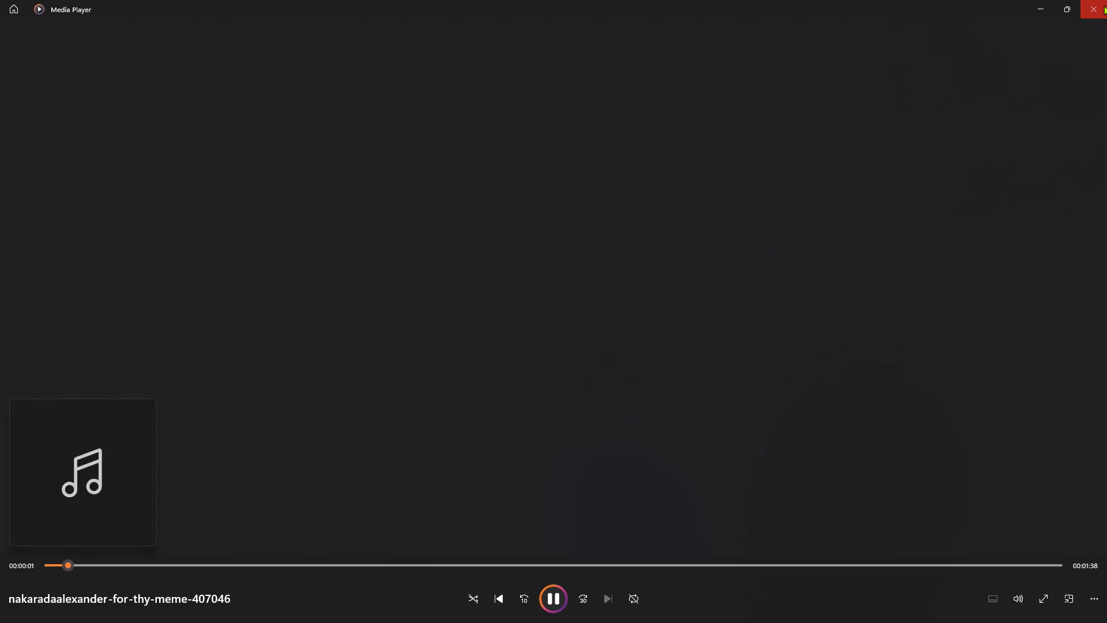
double_click(414, 177)
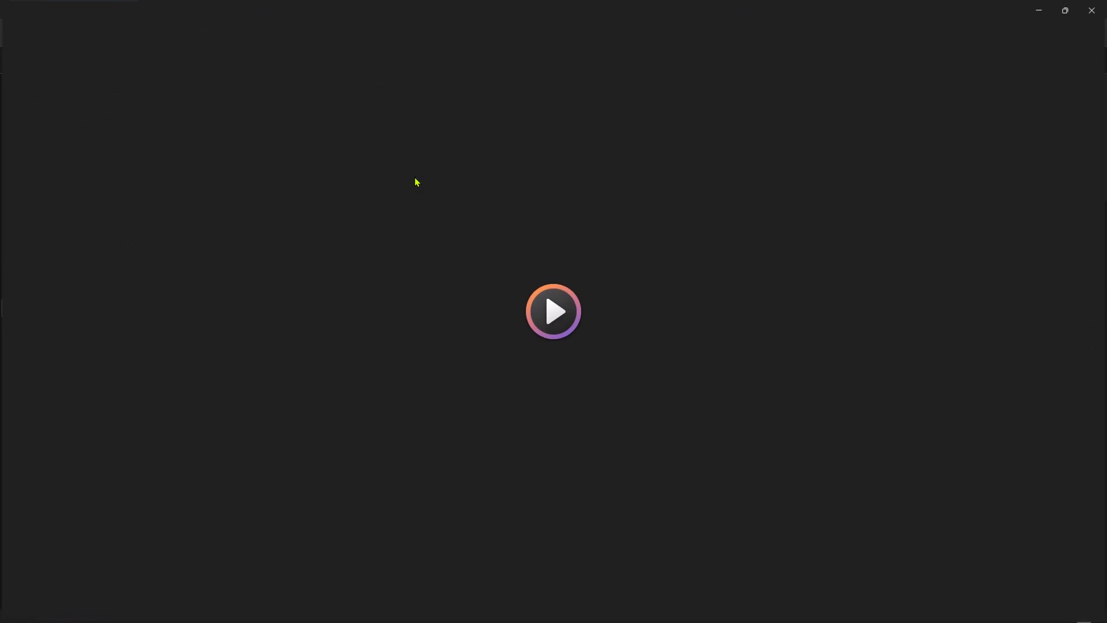
click(558, 306)
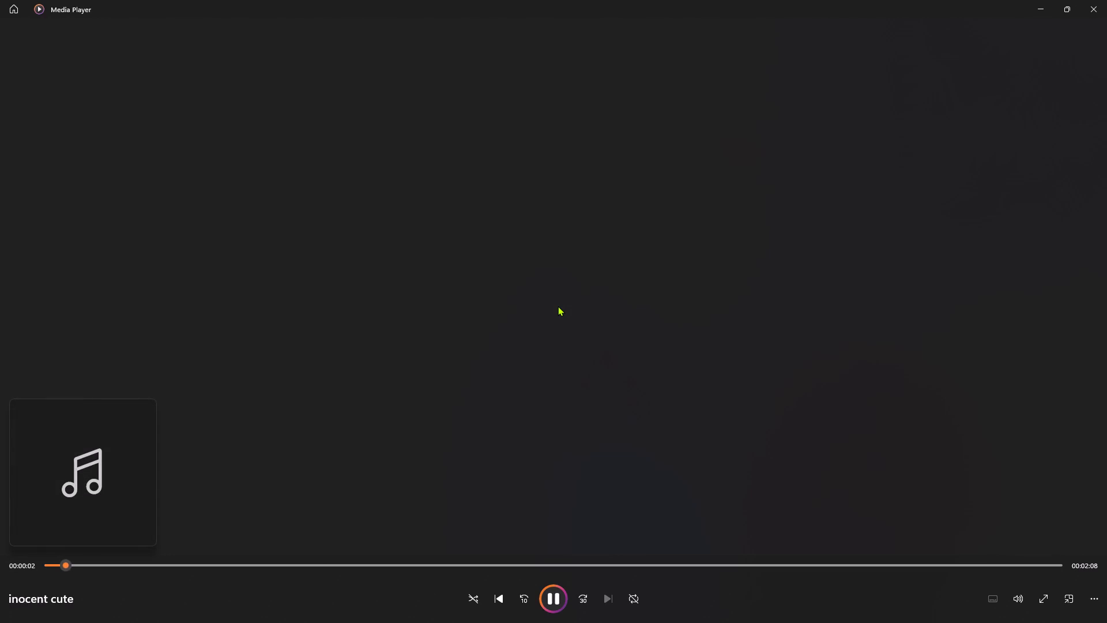
click(1089, 0)
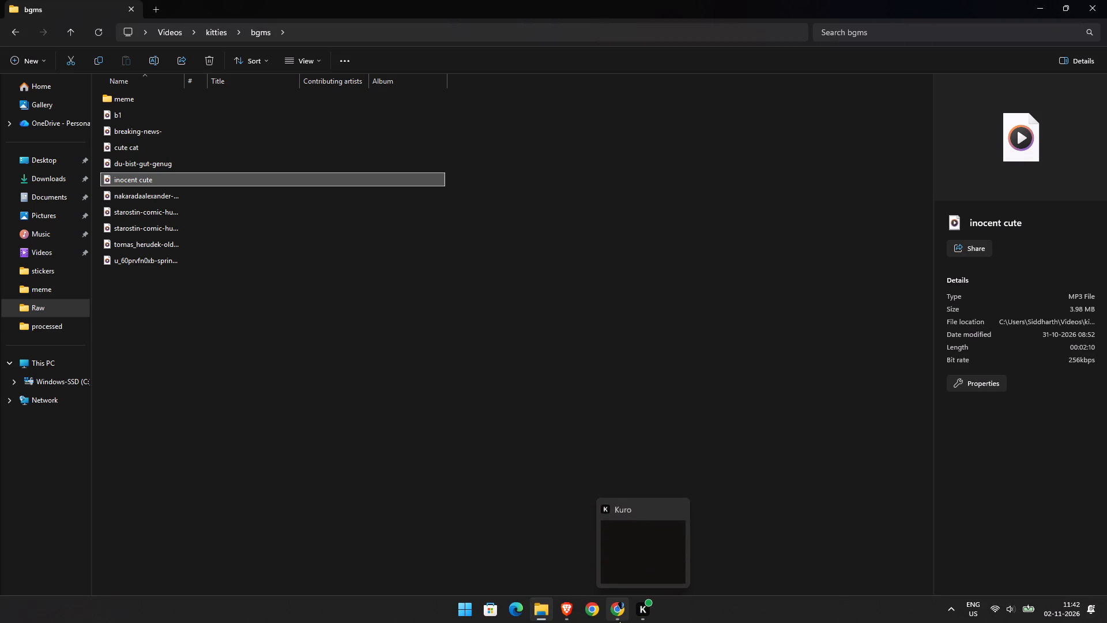
Switch to the Adobe Express project in Brave and upload the inocent cute track from the kitties bgms folder as its music.
click(619, 620)
click(567, 617)
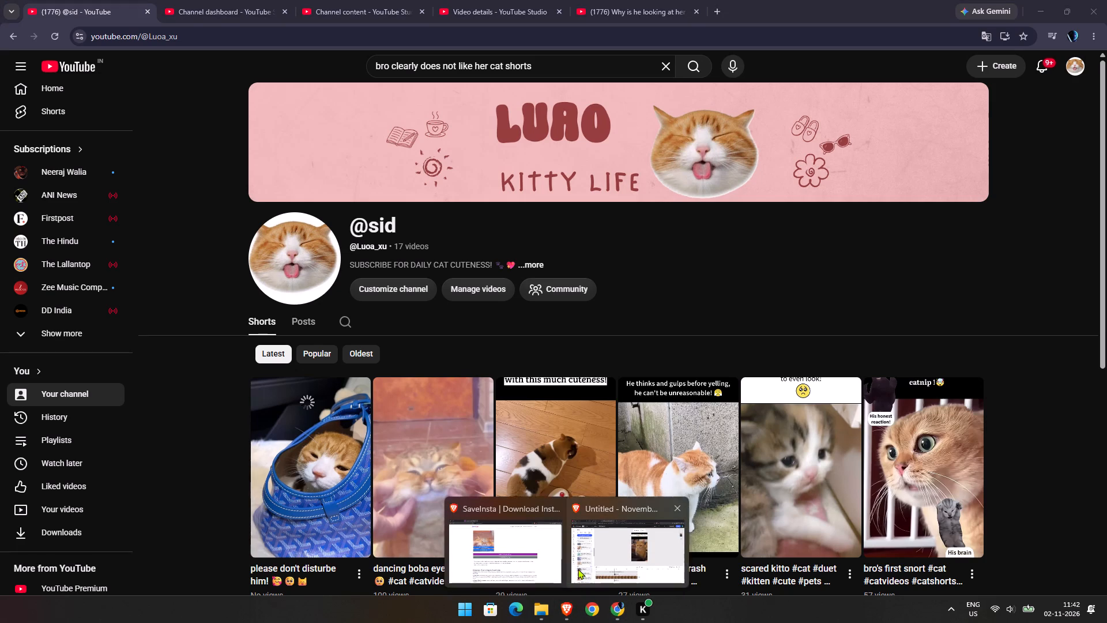
click(587, 563)
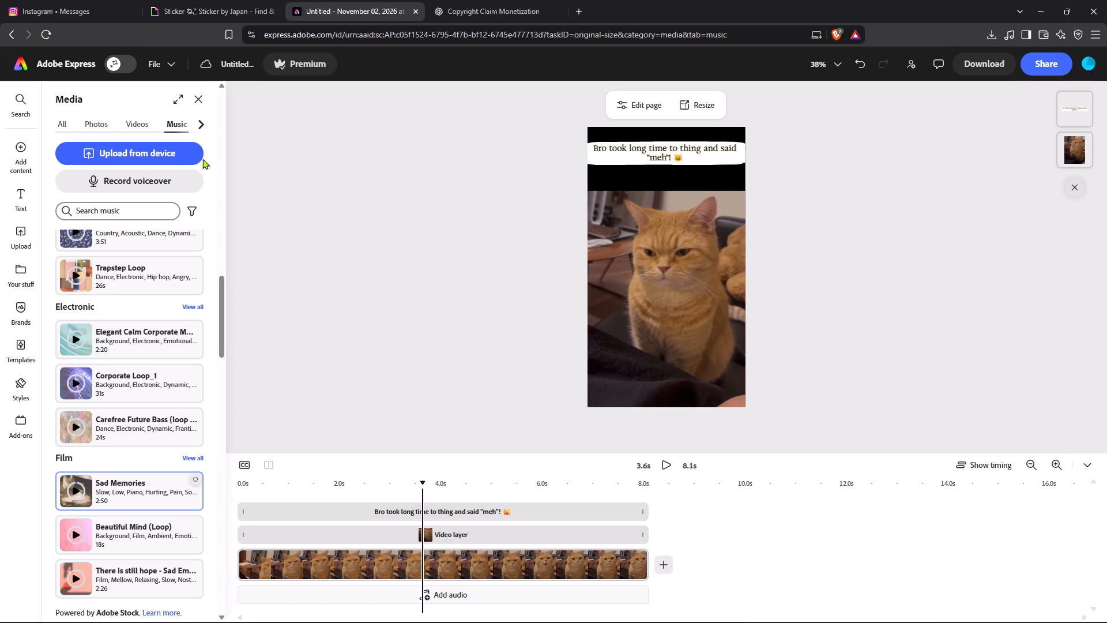
click(171, 146)
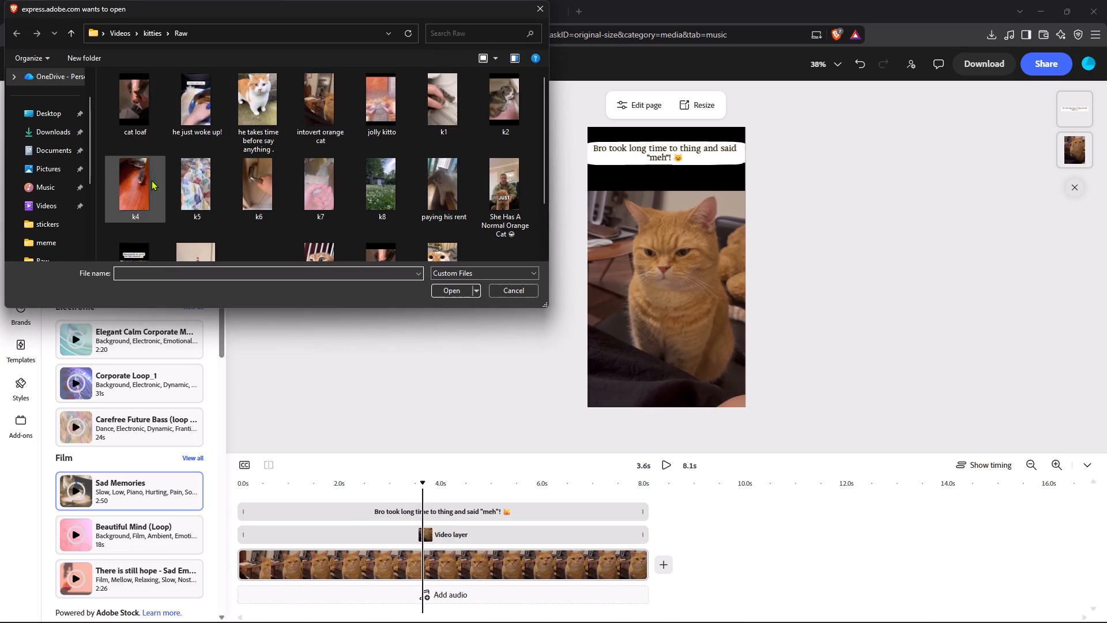
click(154, 32)
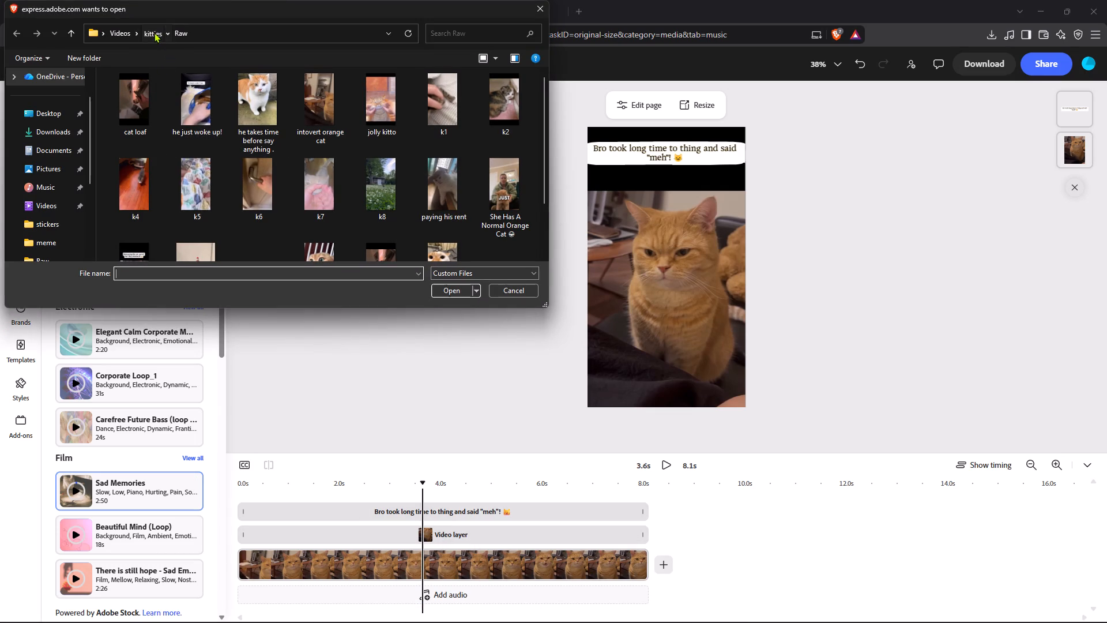
double_click(212, 103)
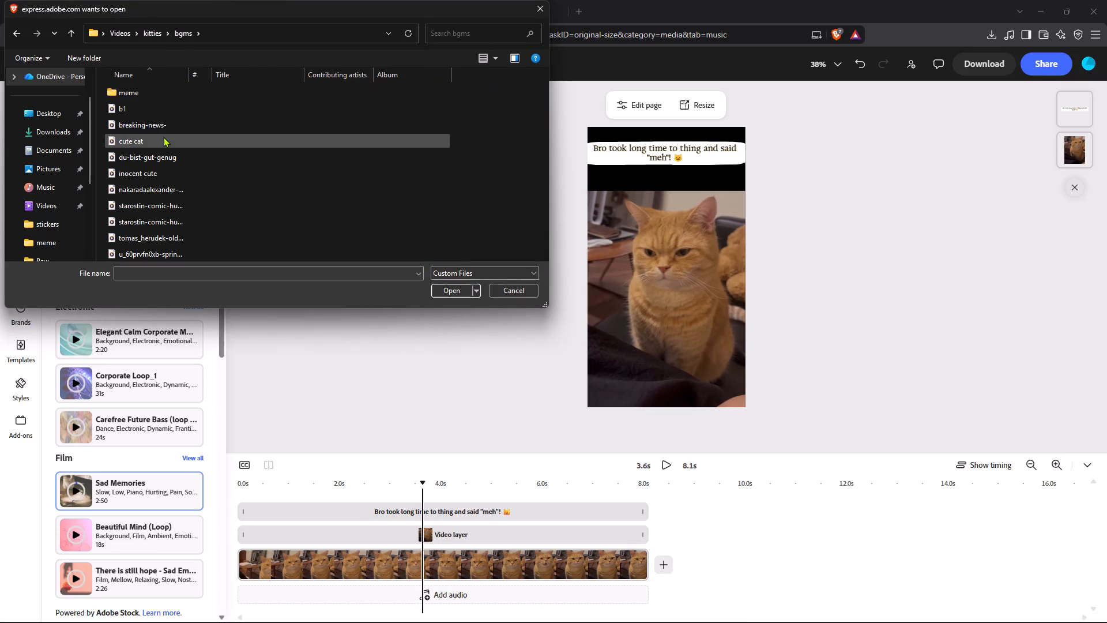
click(152, 170)
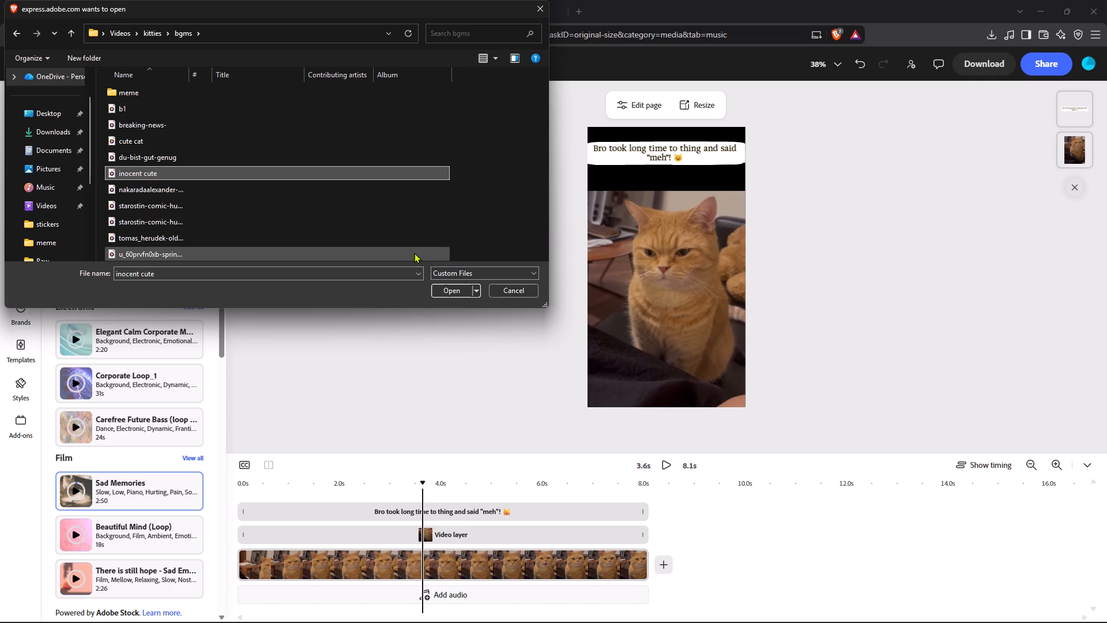
click(455, 288)
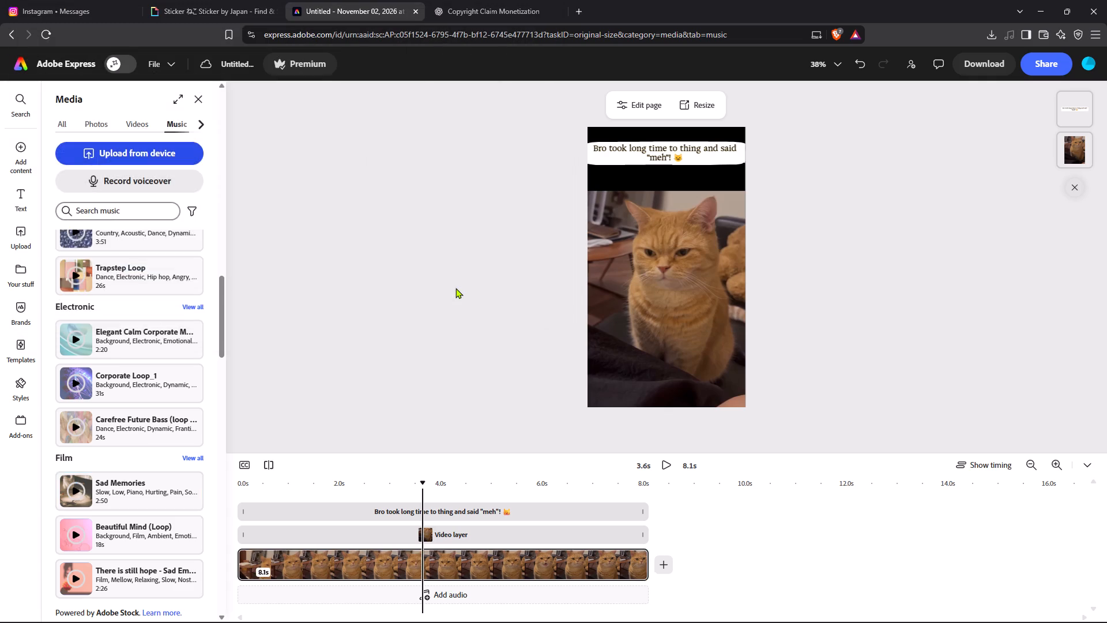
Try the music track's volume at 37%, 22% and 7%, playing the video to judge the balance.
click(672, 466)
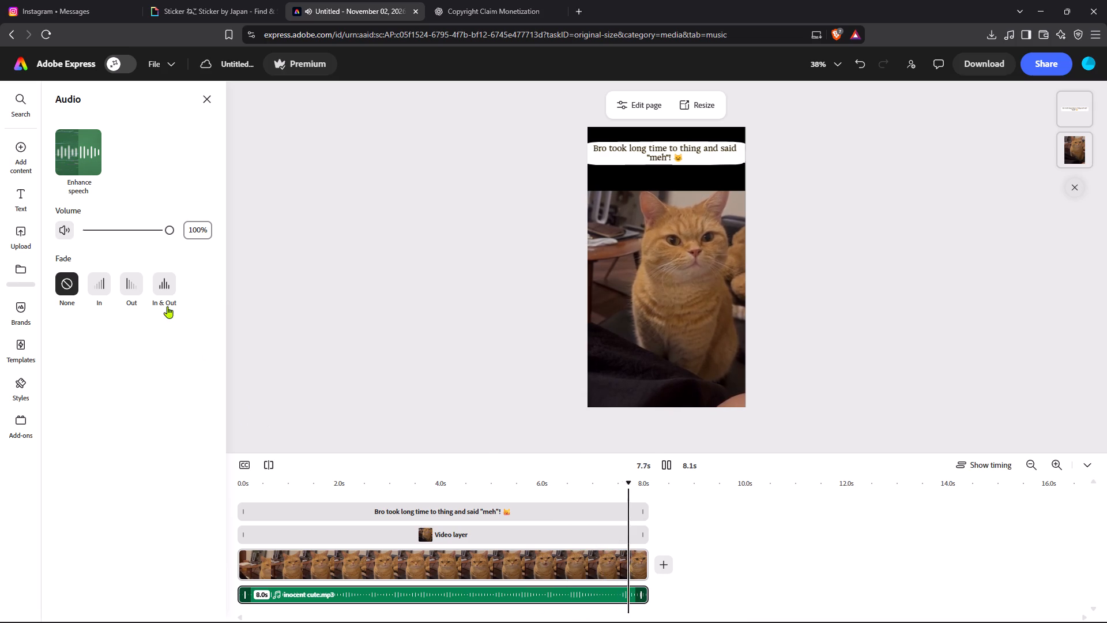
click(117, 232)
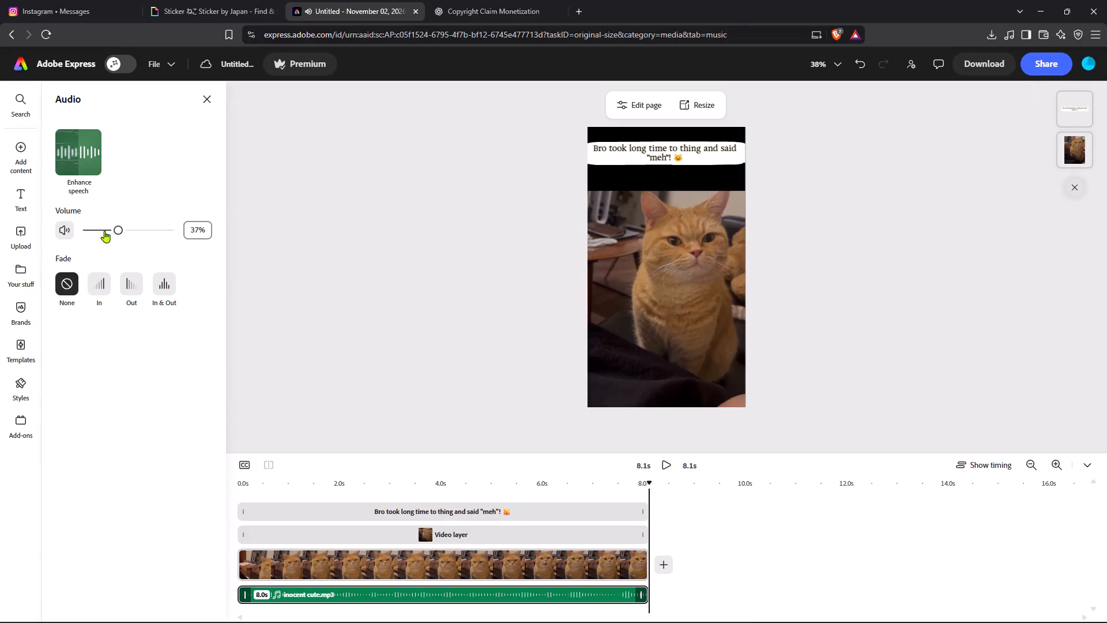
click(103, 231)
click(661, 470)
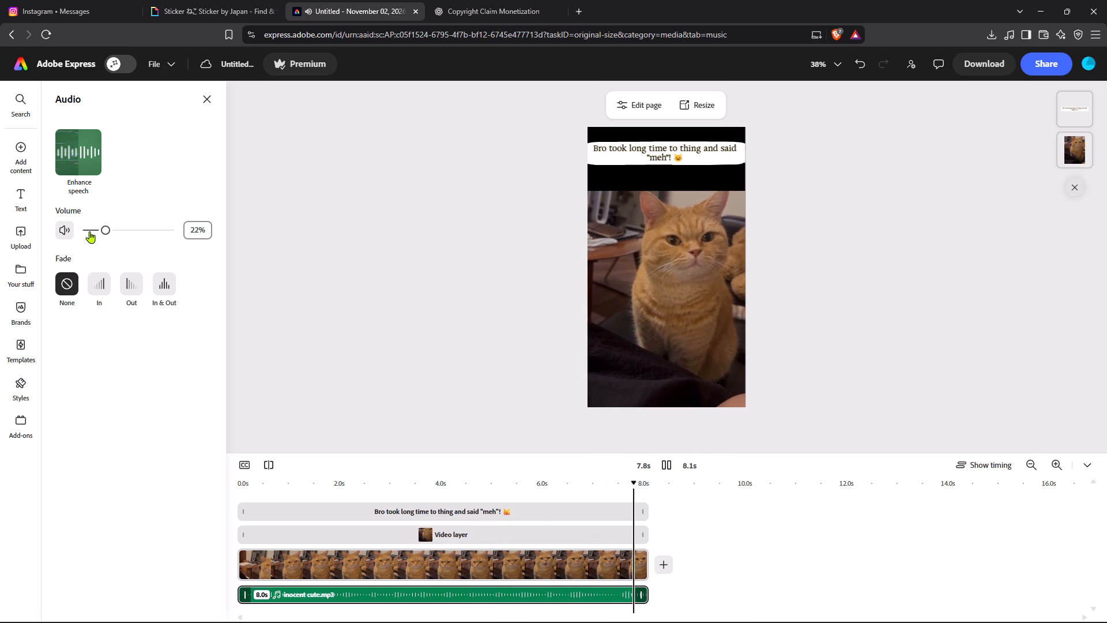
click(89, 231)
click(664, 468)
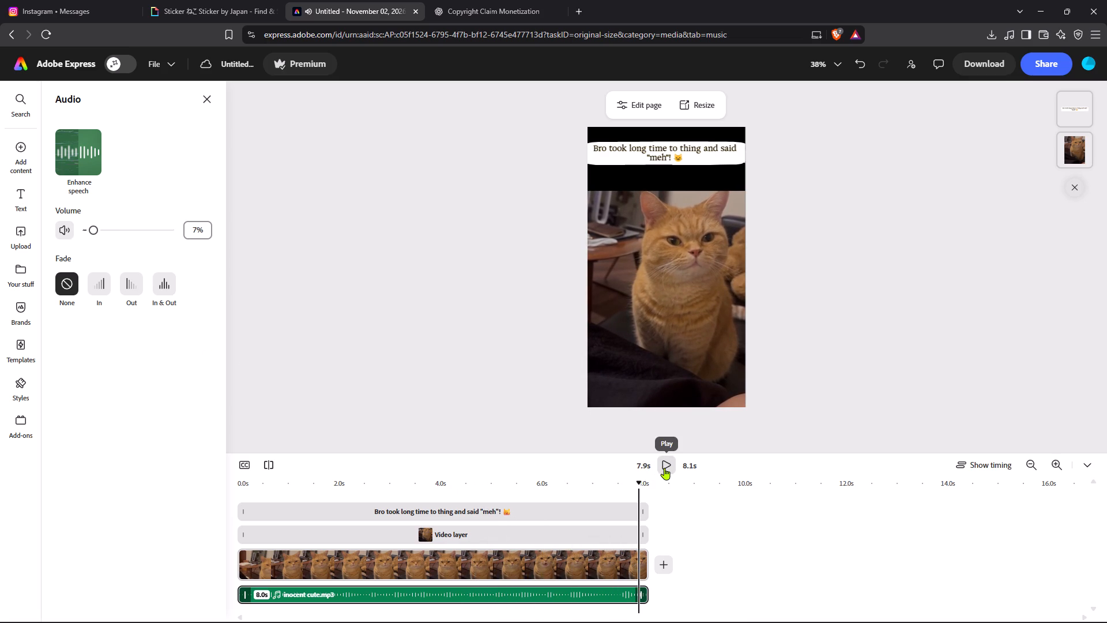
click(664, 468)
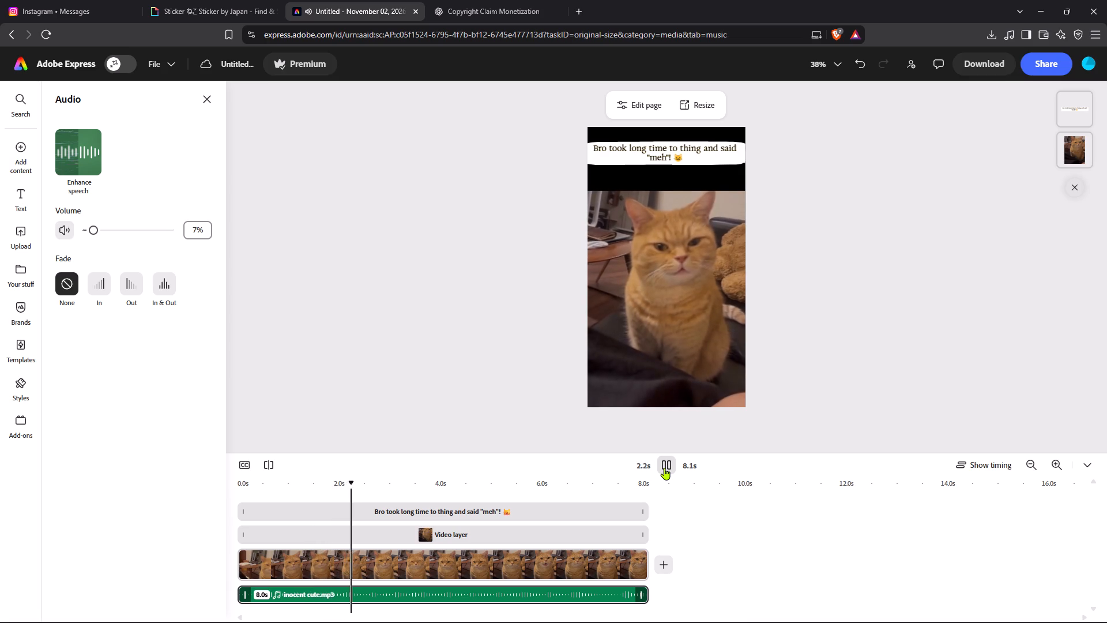
Set the inocent cute track's volume to 42% and play the video to check the sound.
click(107, 230)
click(122, 232)
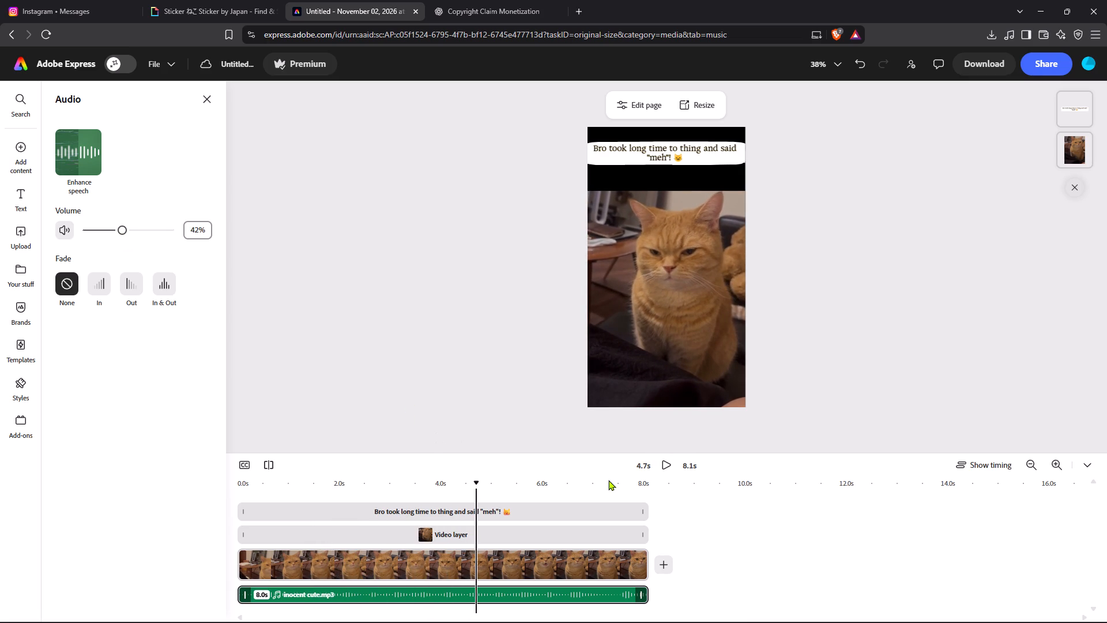
click(661, 471)
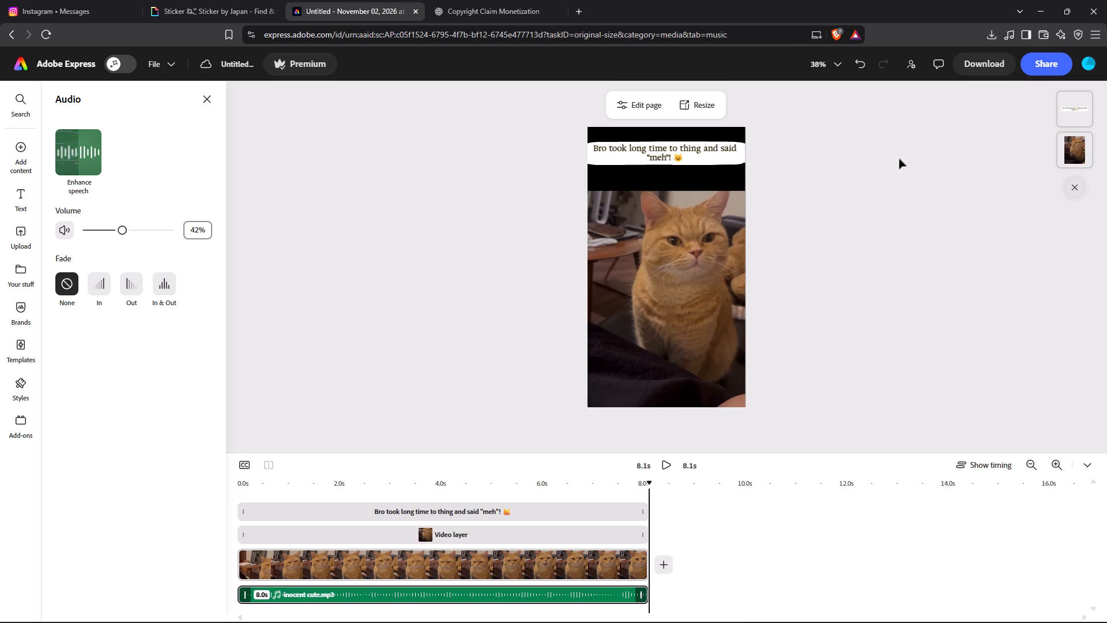
Download the finished cat video as an MP4 at 4K resolution.
click(981, 72)
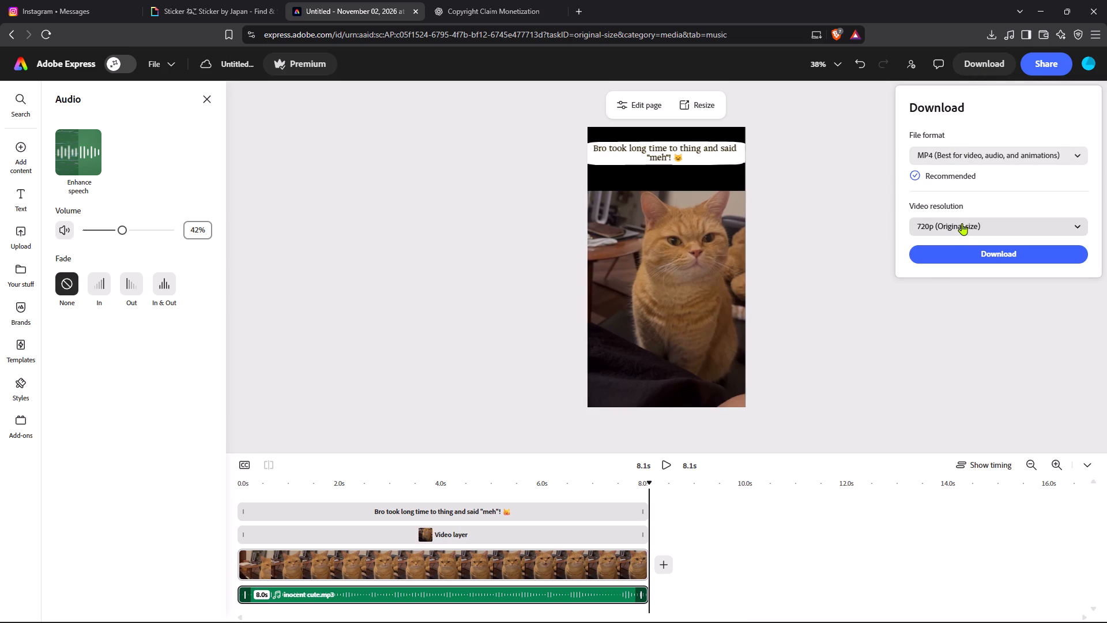
click(962, 223)
click(950, 291)
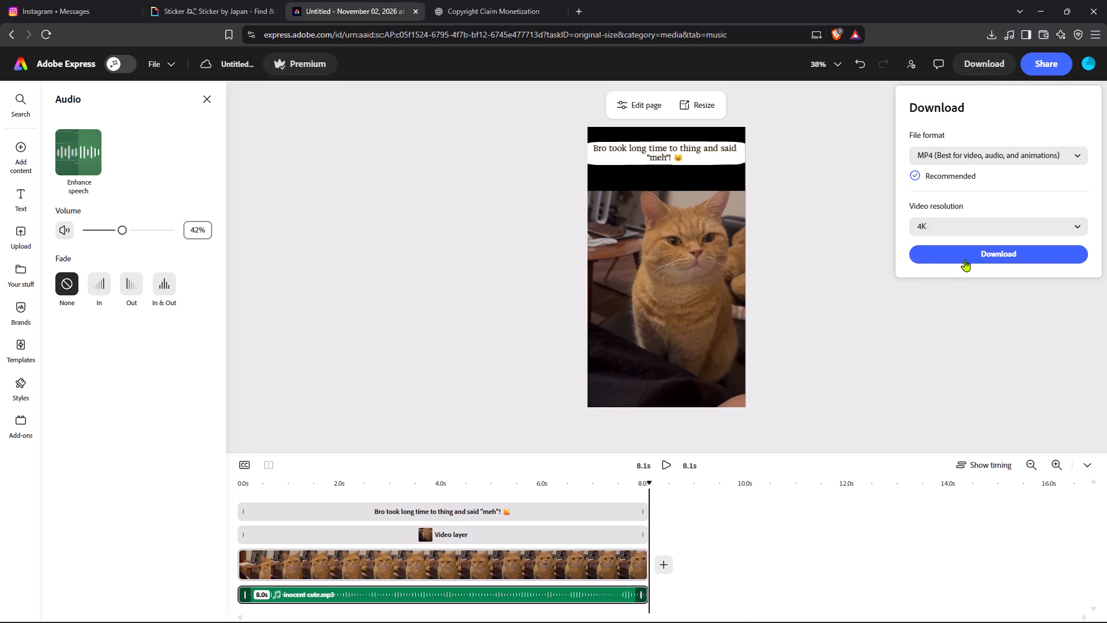
click(966, 253)
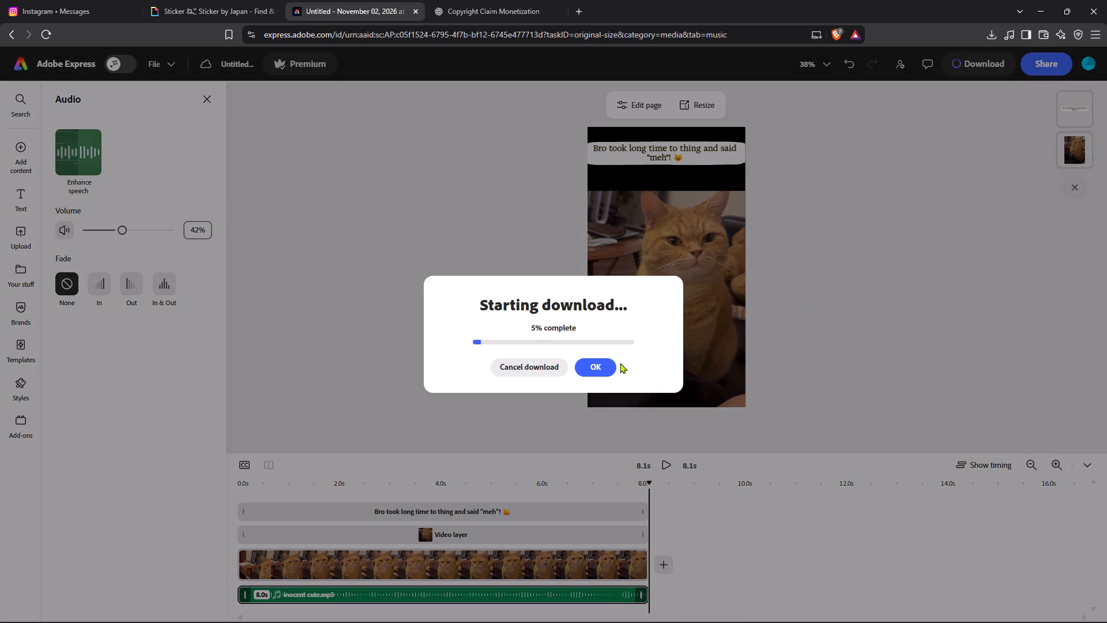
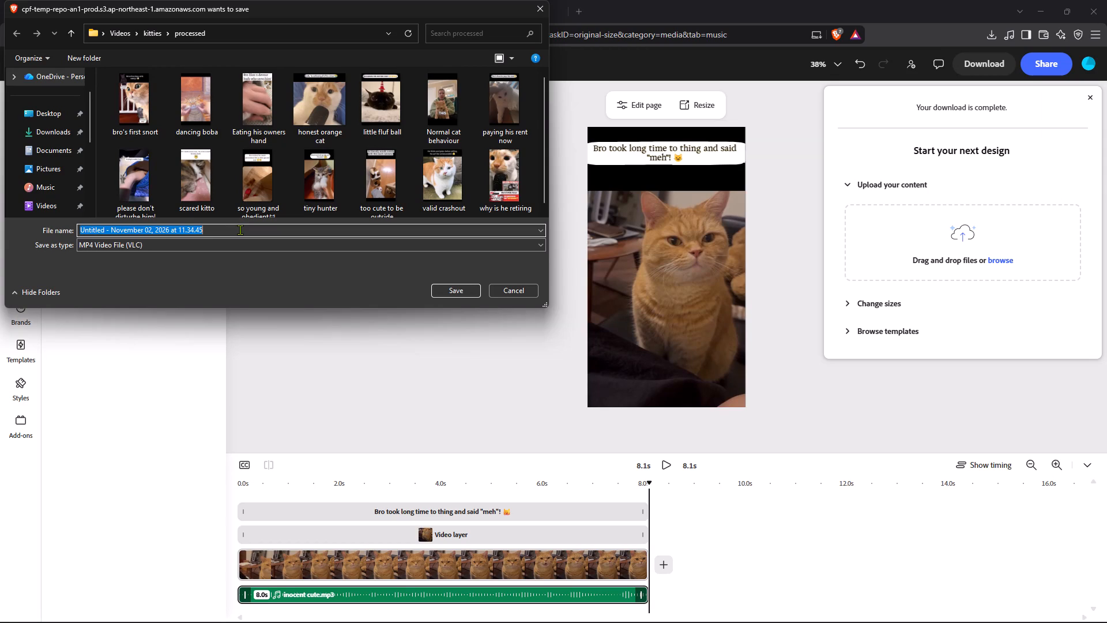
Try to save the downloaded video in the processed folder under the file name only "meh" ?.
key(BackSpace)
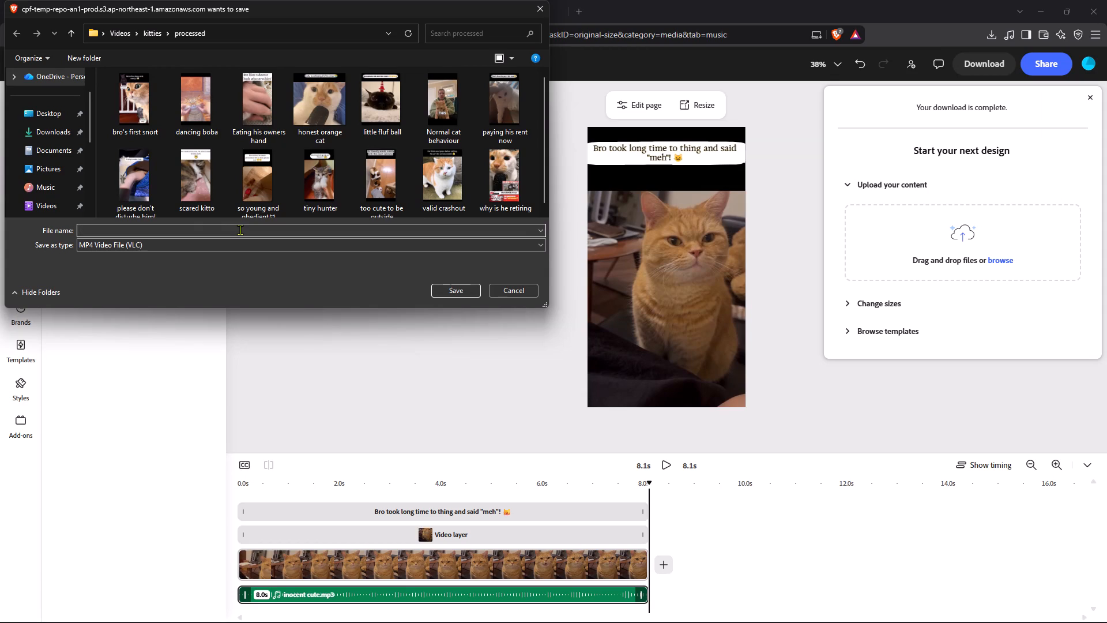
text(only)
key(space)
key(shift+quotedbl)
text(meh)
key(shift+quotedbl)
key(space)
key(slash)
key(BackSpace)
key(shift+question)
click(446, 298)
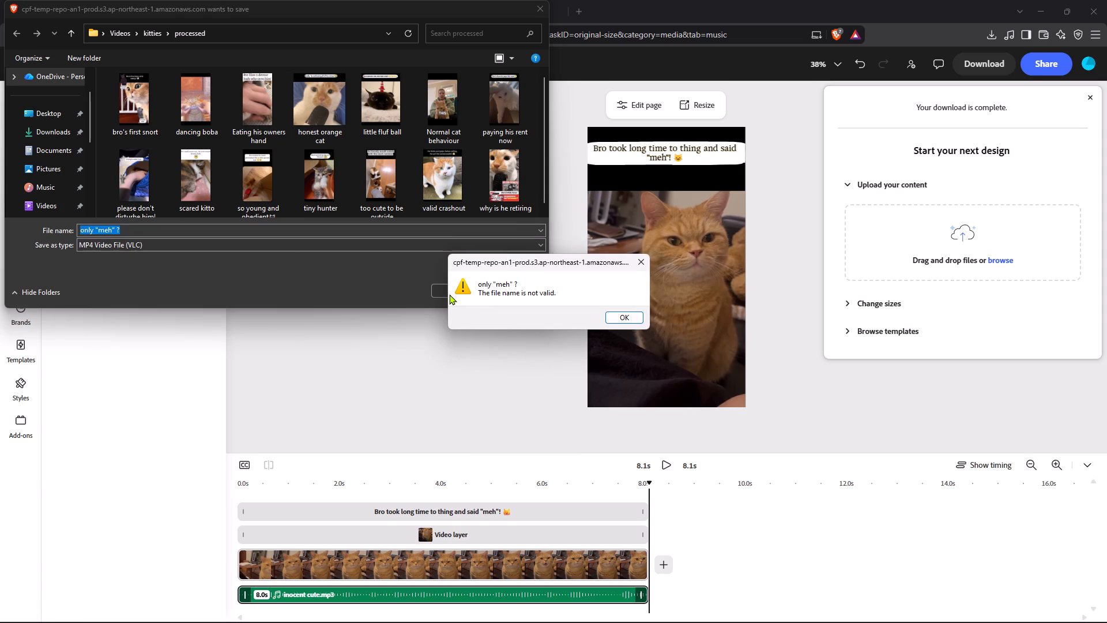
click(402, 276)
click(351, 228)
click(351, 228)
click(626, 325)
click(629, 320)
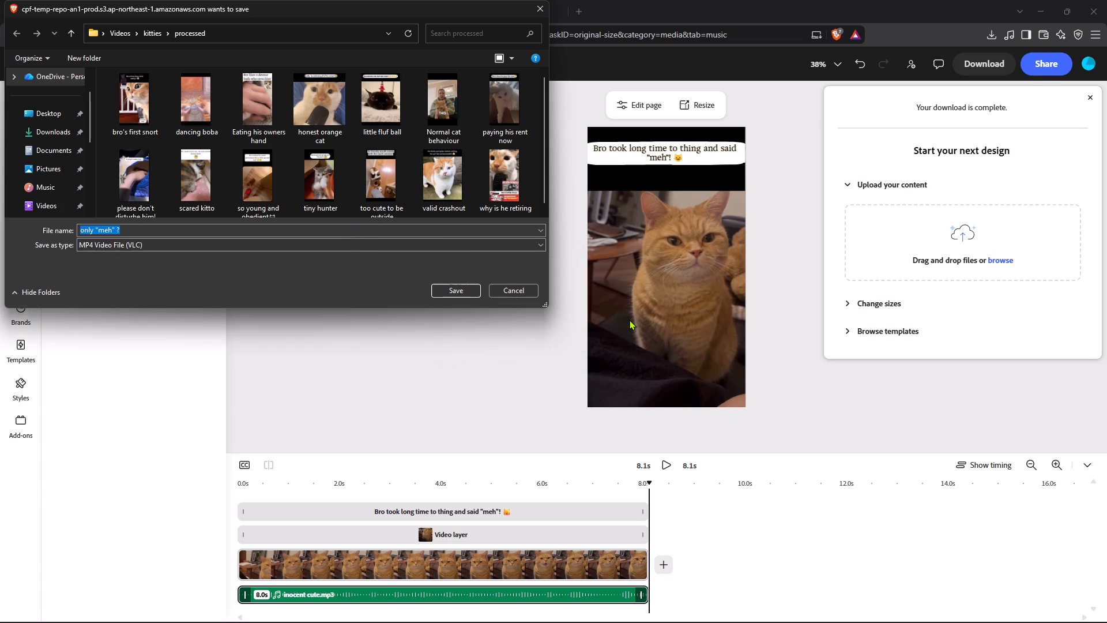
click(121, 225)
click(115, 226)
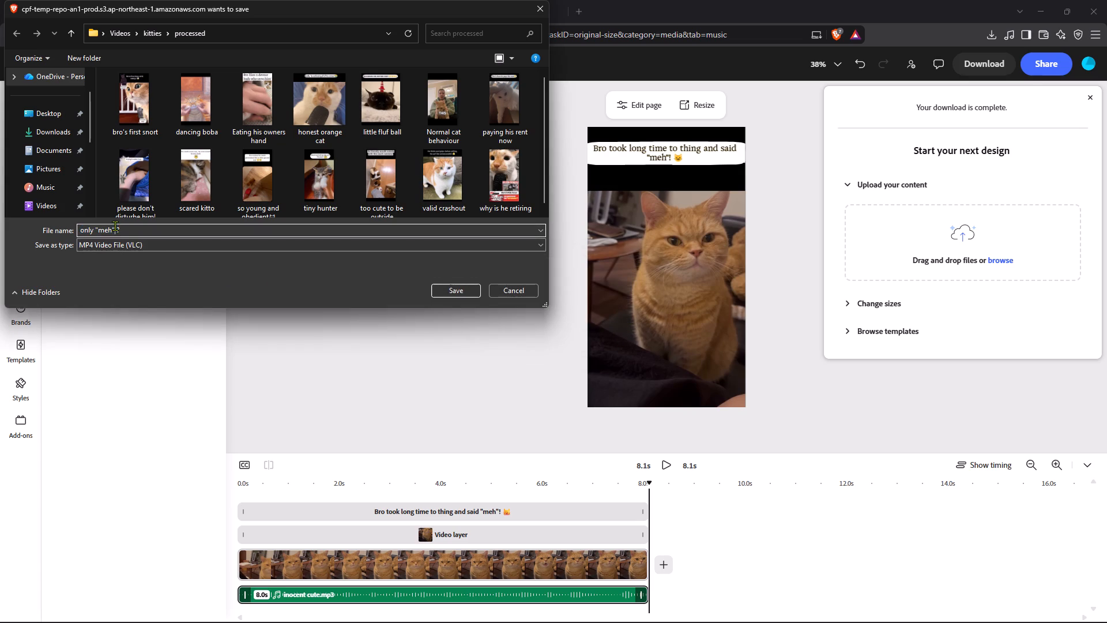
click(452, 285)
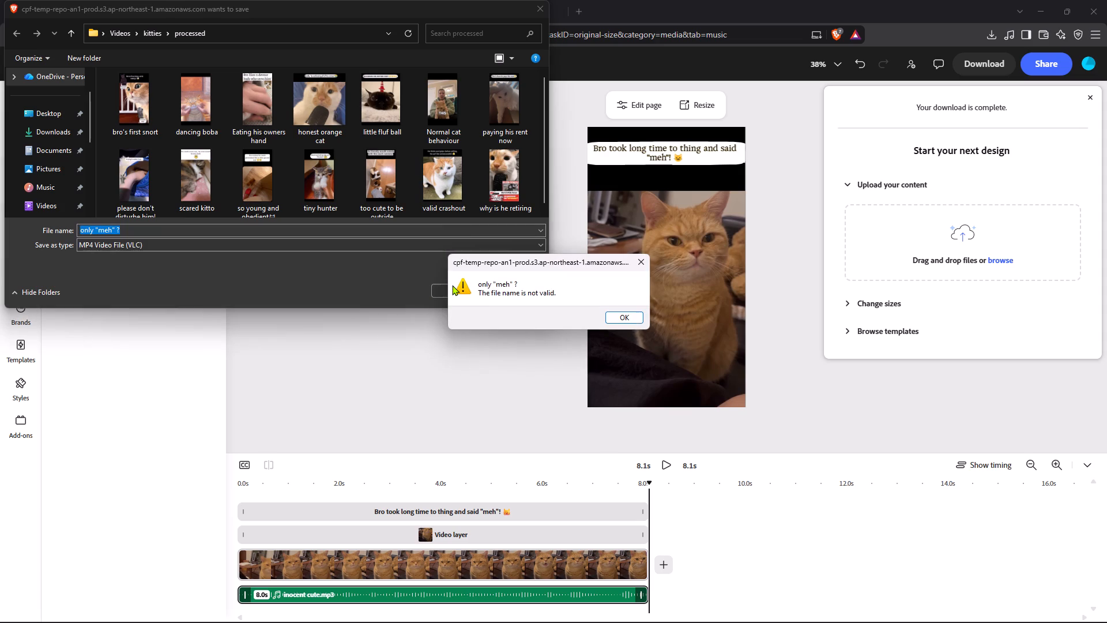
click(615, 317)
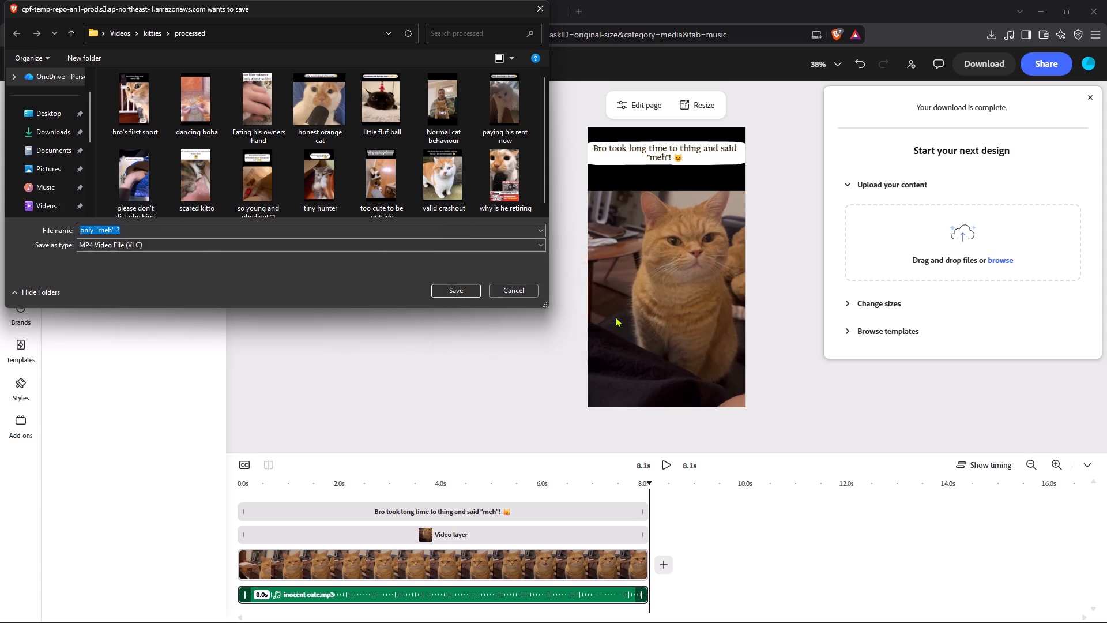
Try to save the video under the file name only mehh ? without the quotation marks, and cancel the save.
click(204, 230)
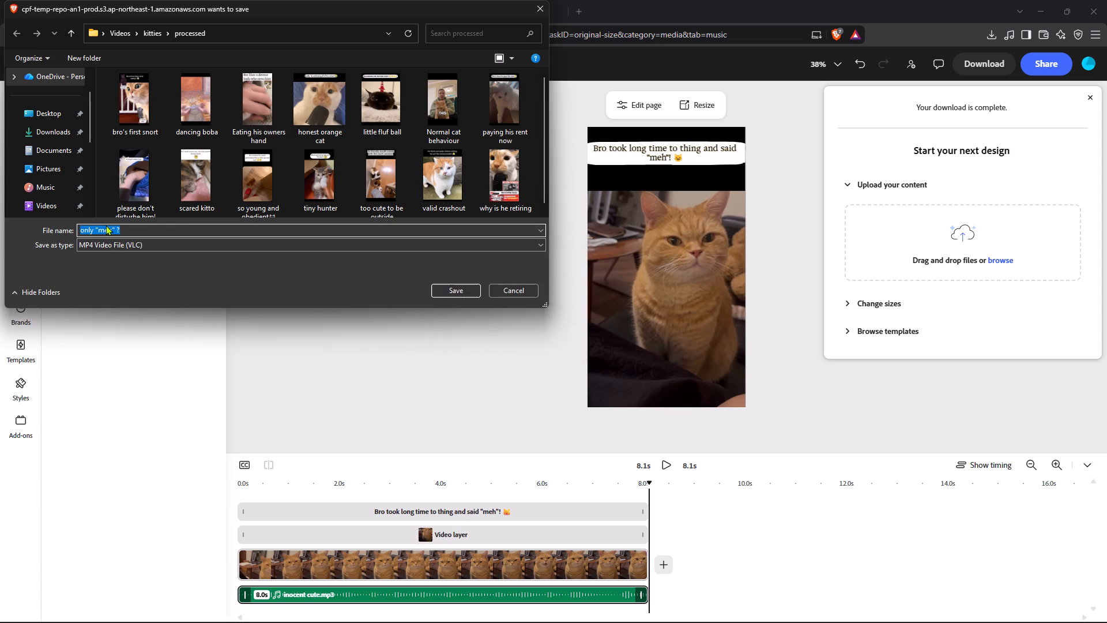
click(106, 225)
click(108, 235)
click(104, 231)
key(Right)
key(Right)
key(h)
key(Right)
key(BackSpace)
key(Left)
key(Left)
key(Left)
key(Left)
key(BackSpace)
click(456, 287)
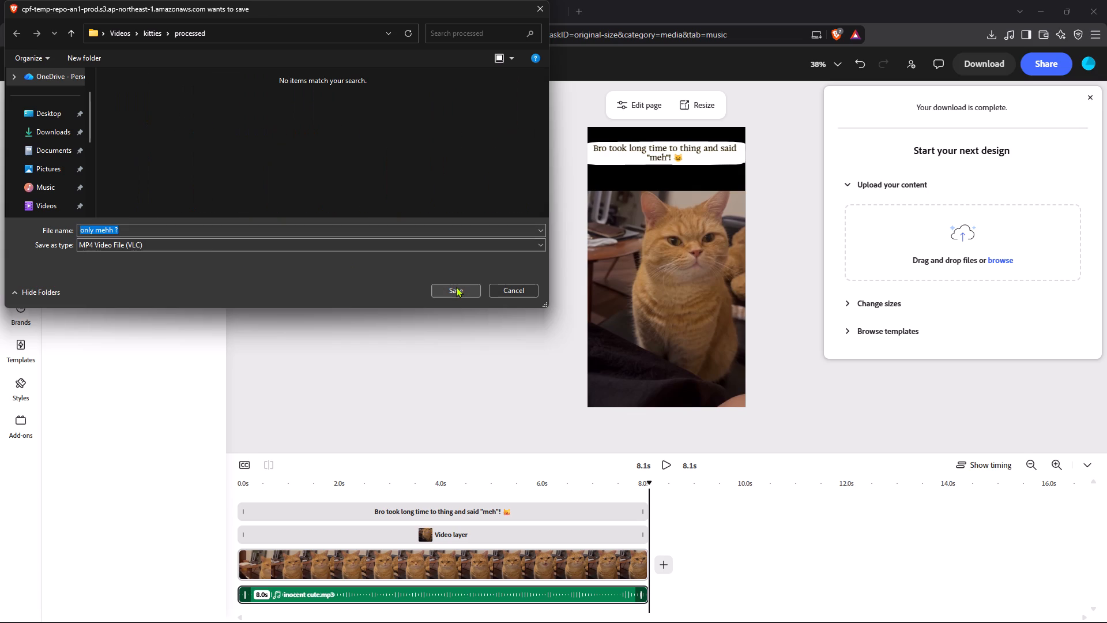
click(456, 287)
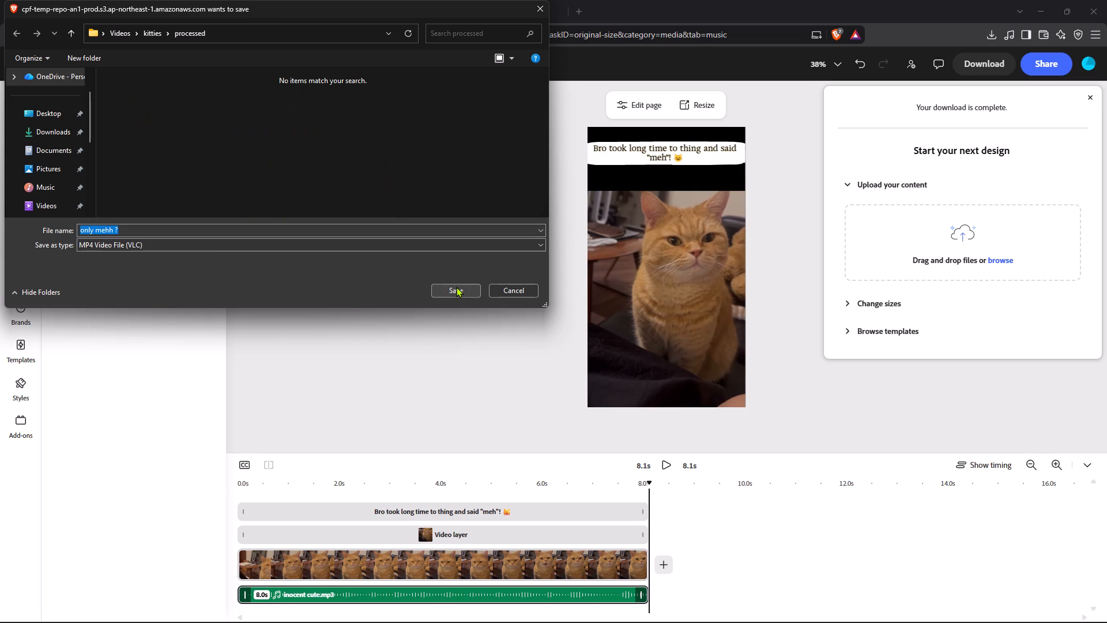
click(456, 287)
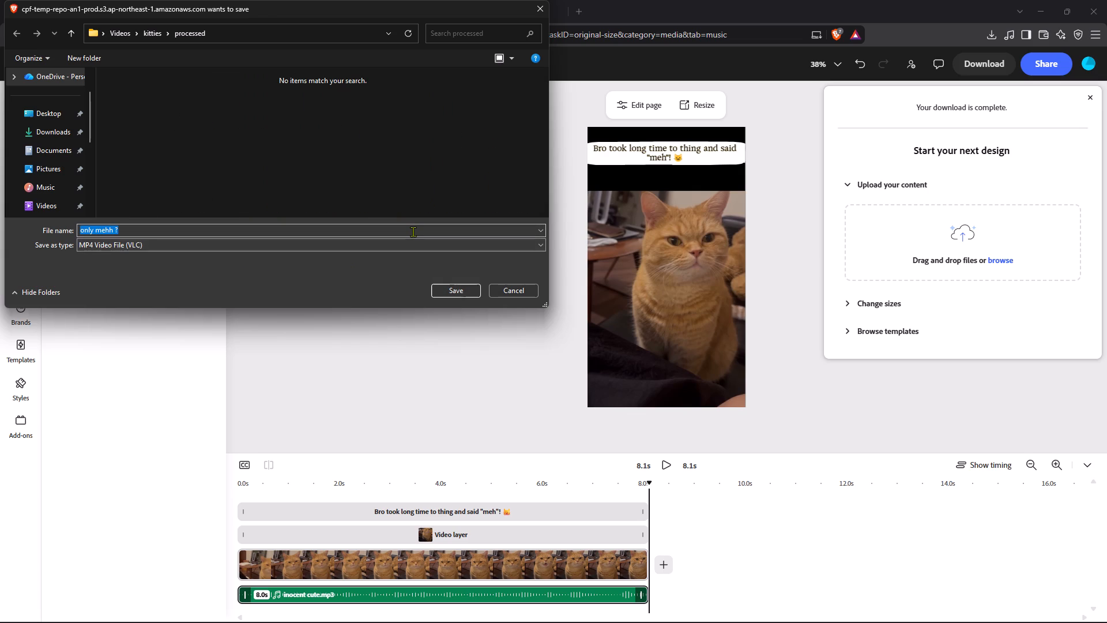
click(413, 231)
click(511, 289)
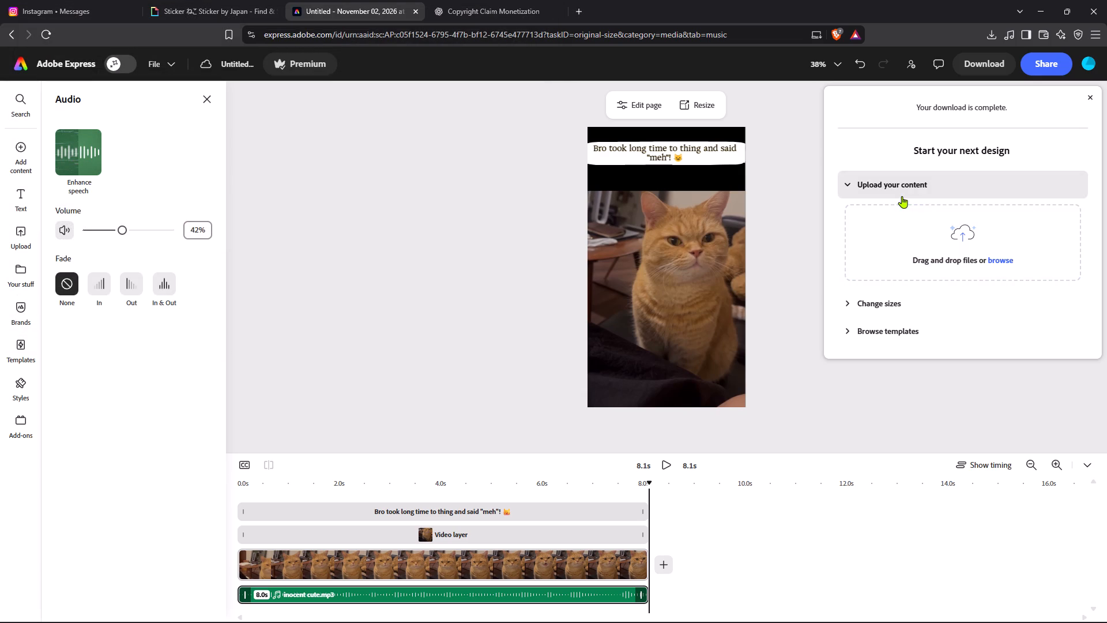
Download the cat video again as an MP4 at 4K resolution.
click(967, 61)
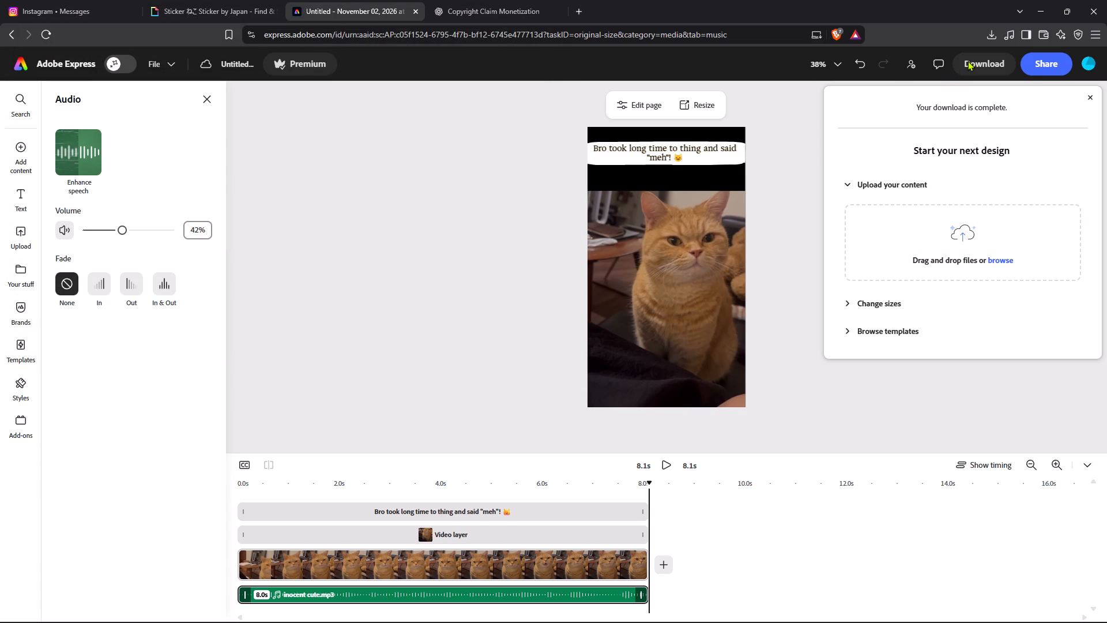
click(967, 61)
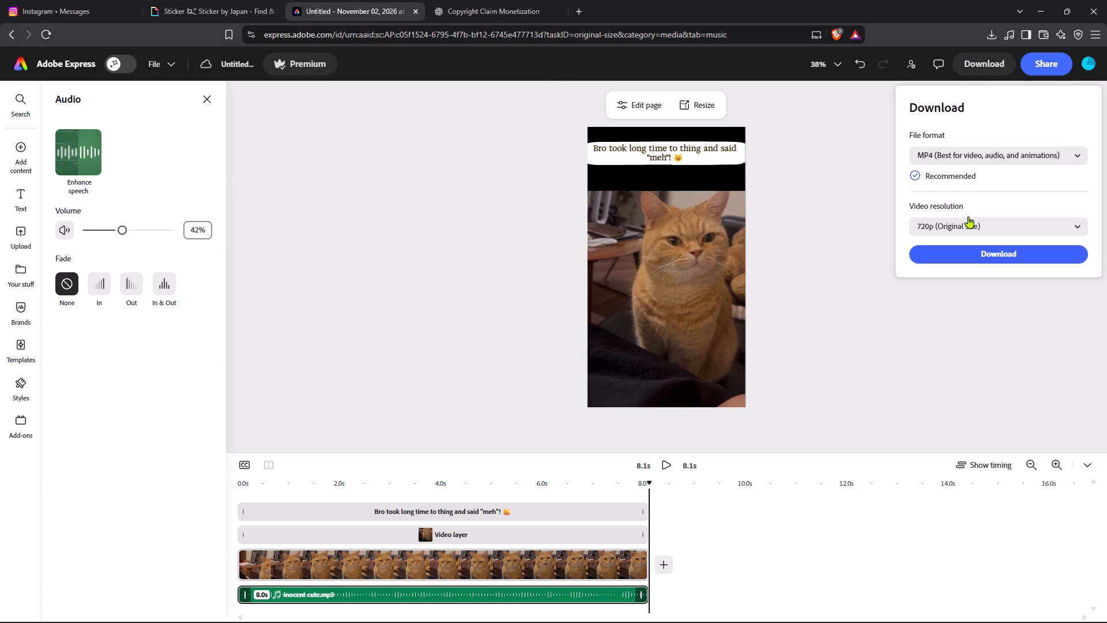
click(974, 232)
click(967, 288)
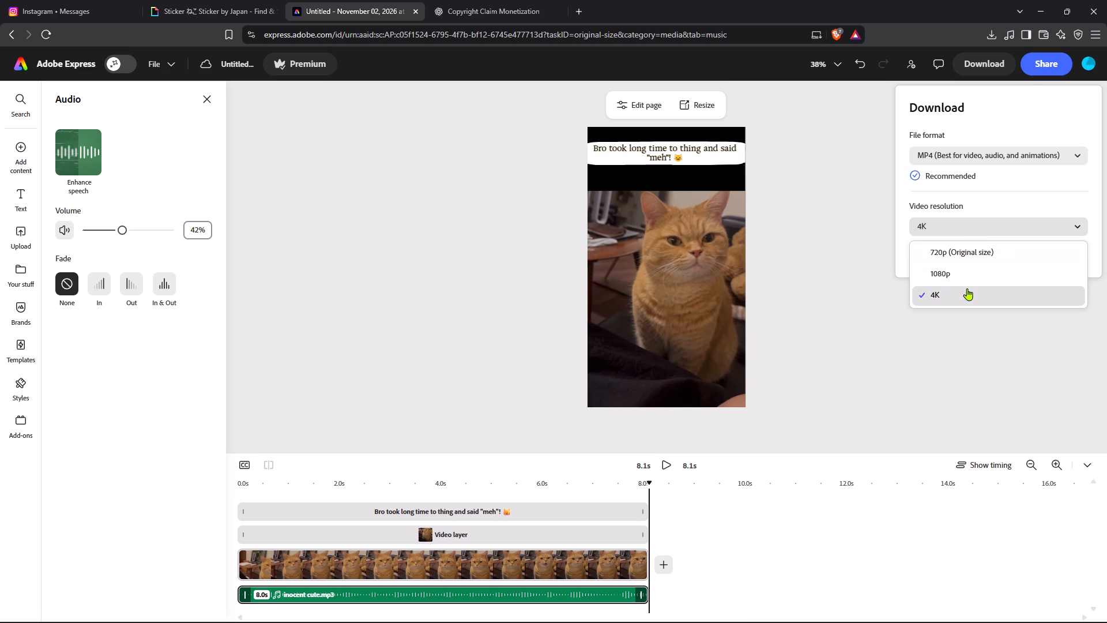
click(971, 256)
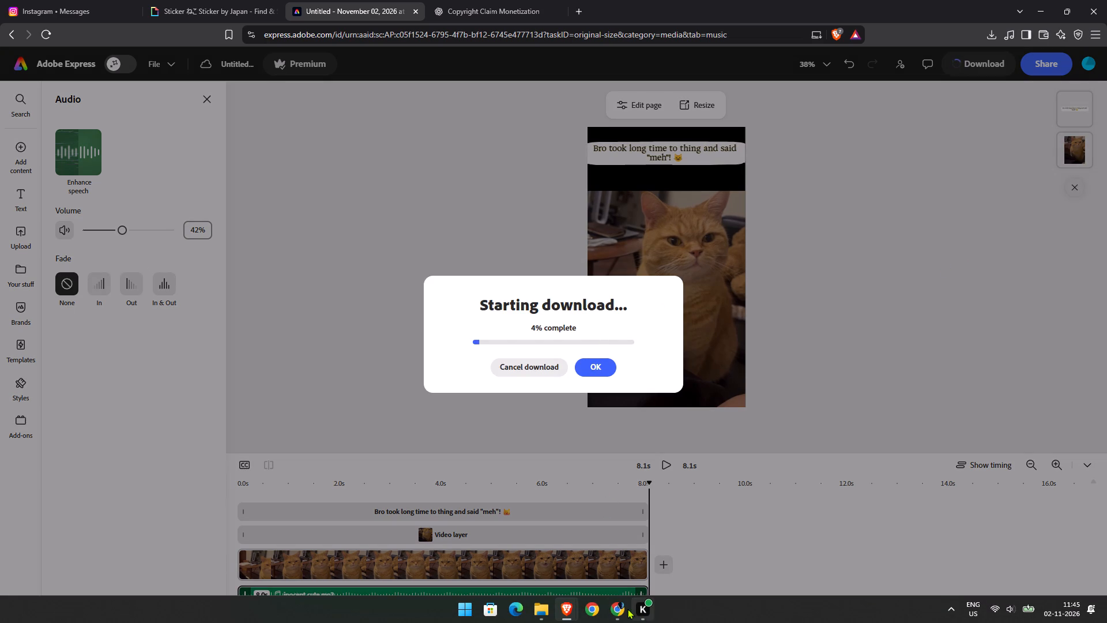
Switch to the YouTube channel page in Chrome and look through the titles of all its published Shorts.
click(626, 549)
scroll(626, 549, down, 1)
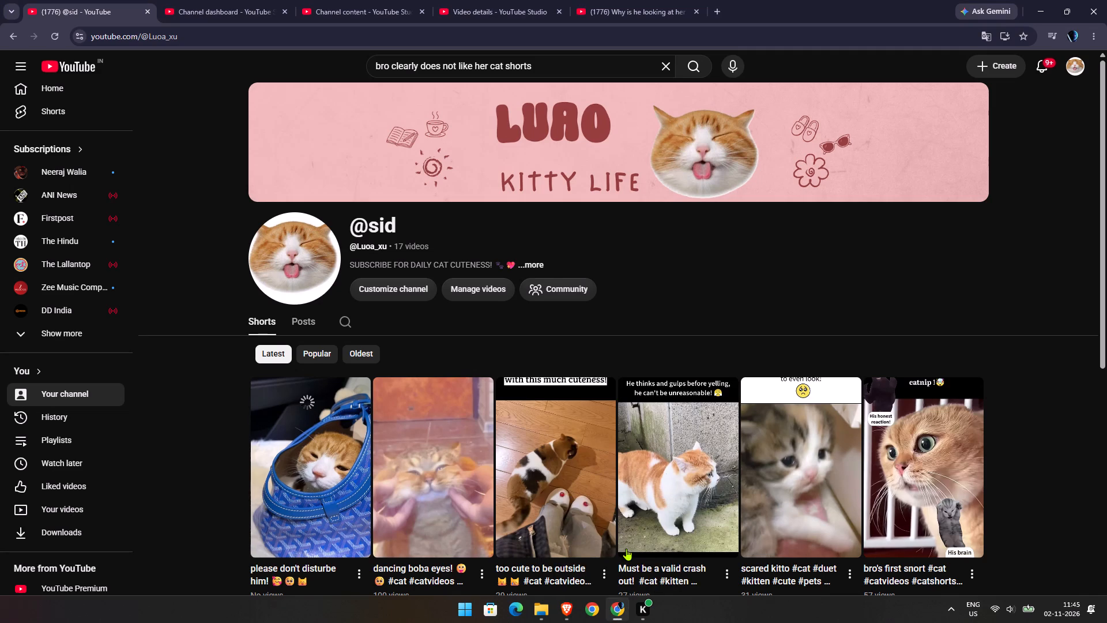
scroll(626, 549, down, 1)
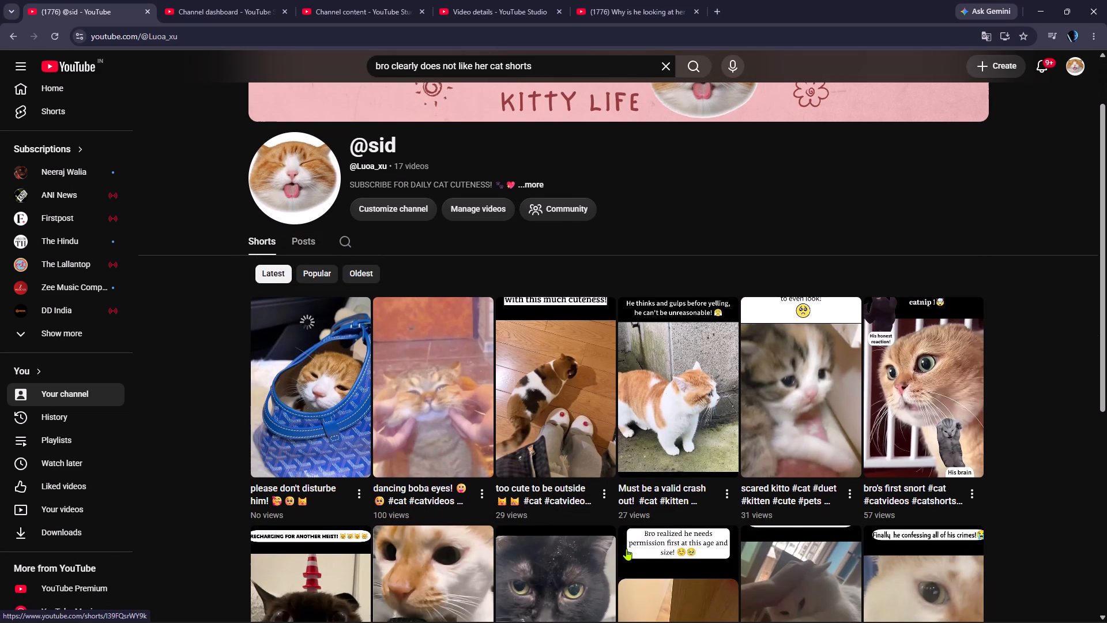
scroll(626, 549, down, 3)
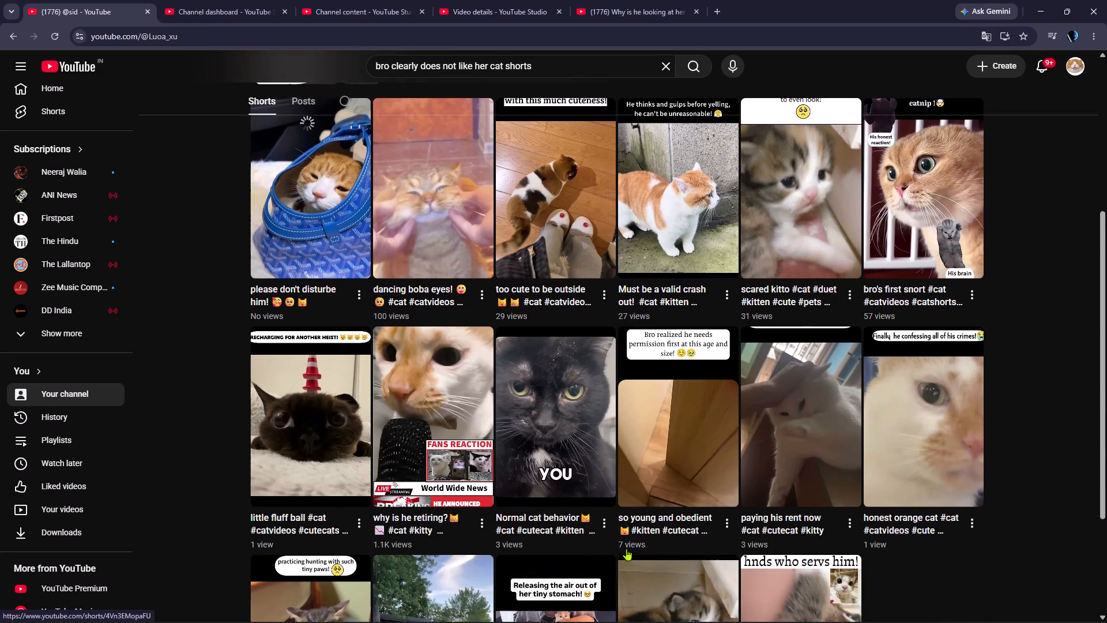
scroll(626, 549, down, 1)
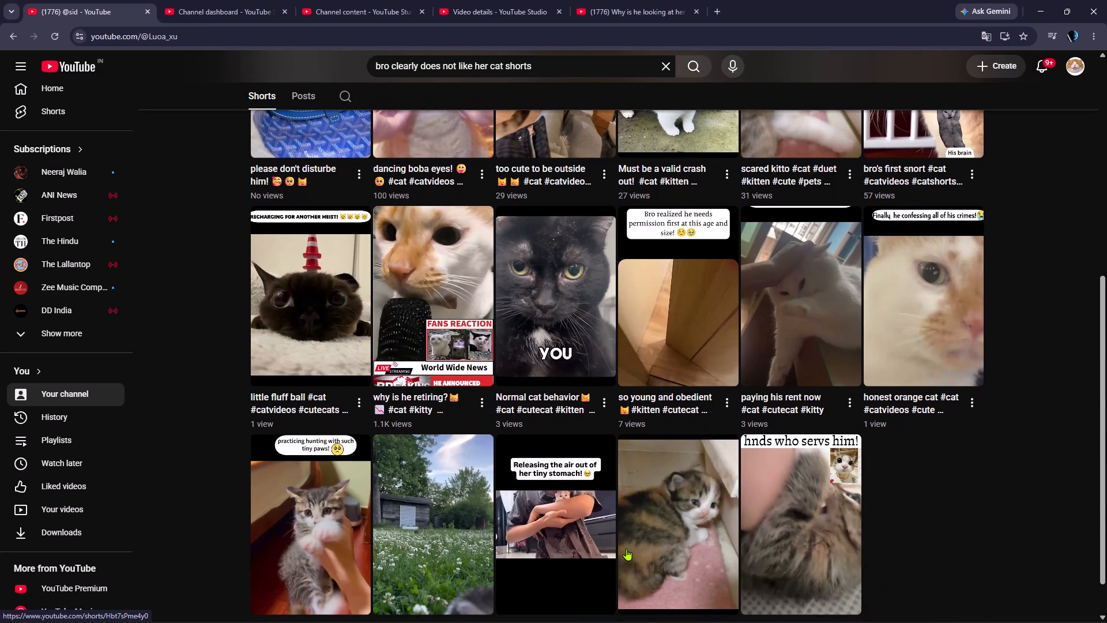
scroll(626, 549, down, 3)
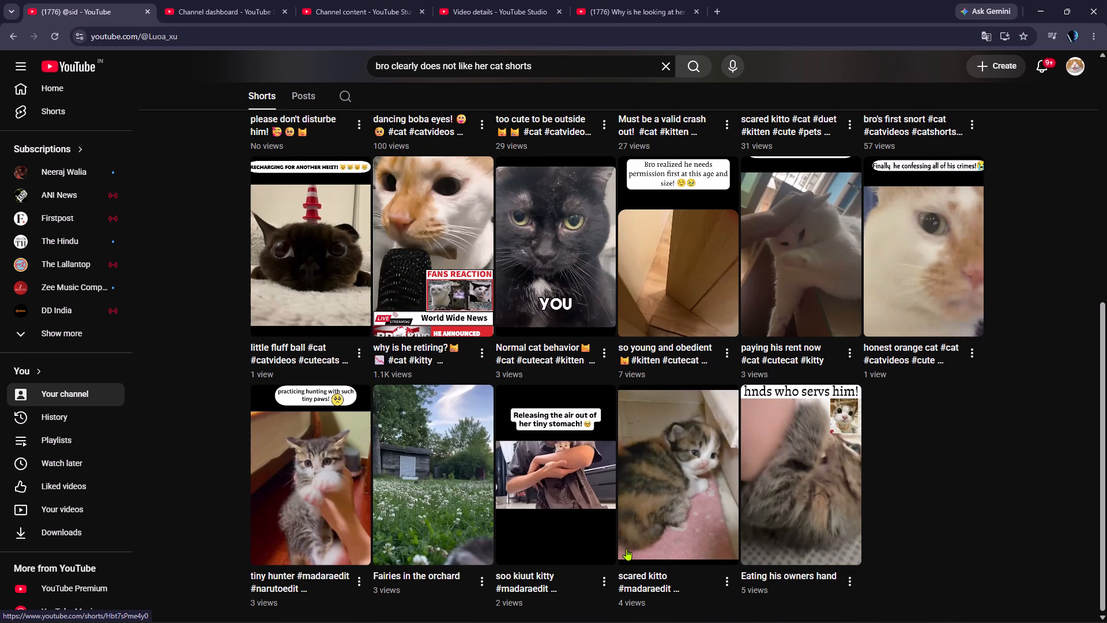
scroll(626, 549, down, 1)
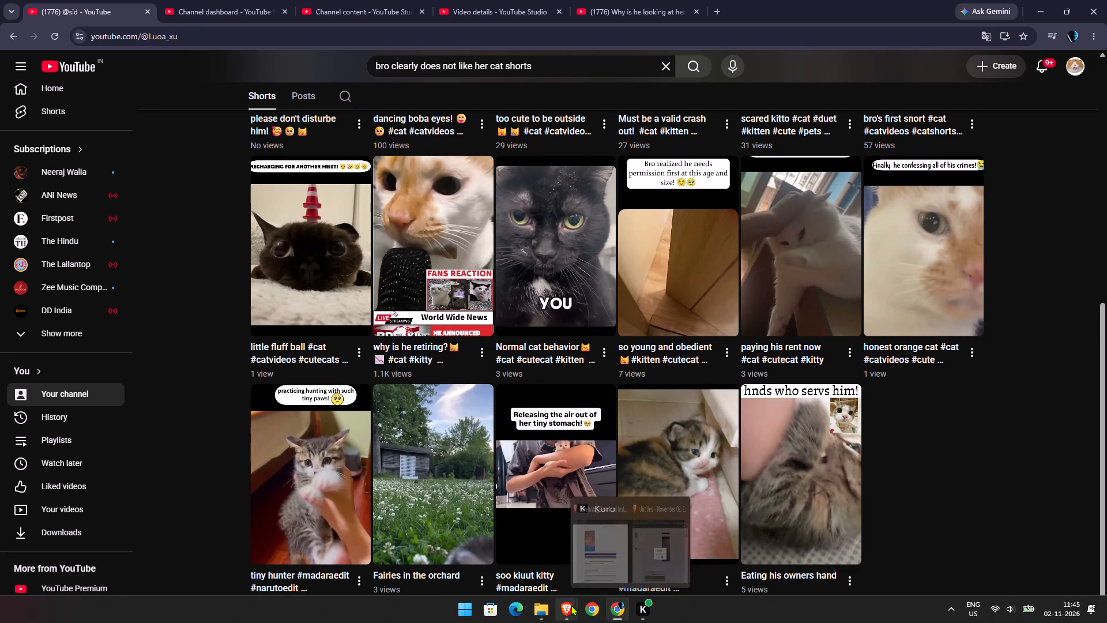
Switch back to the Brave window and save the downloaded video in the processed folder as only meh.
click(598, 564)
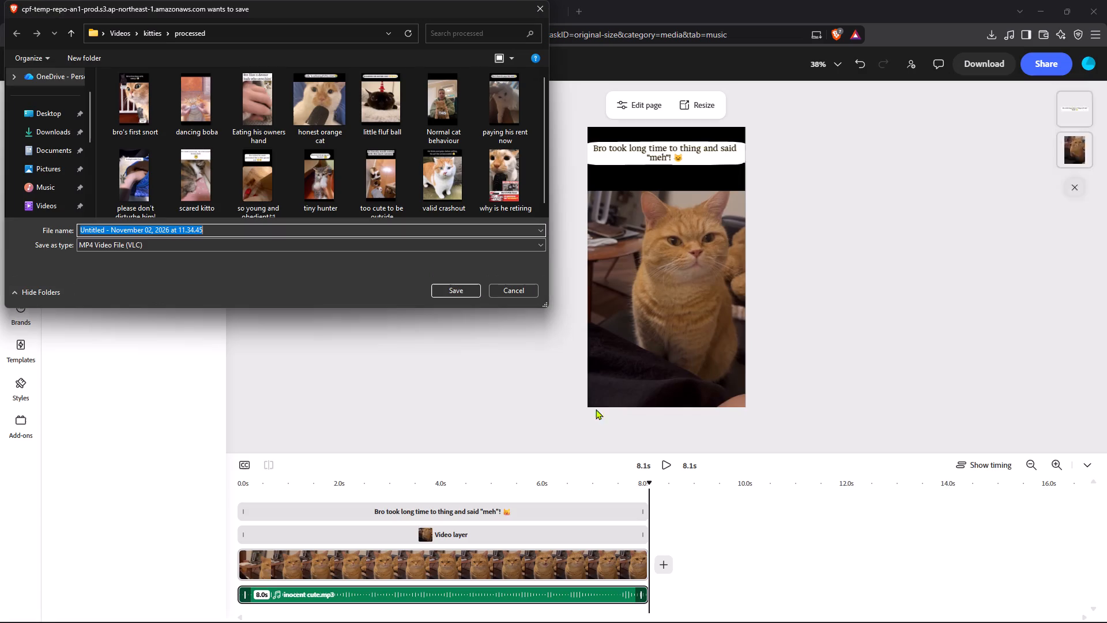
click(364, 231)
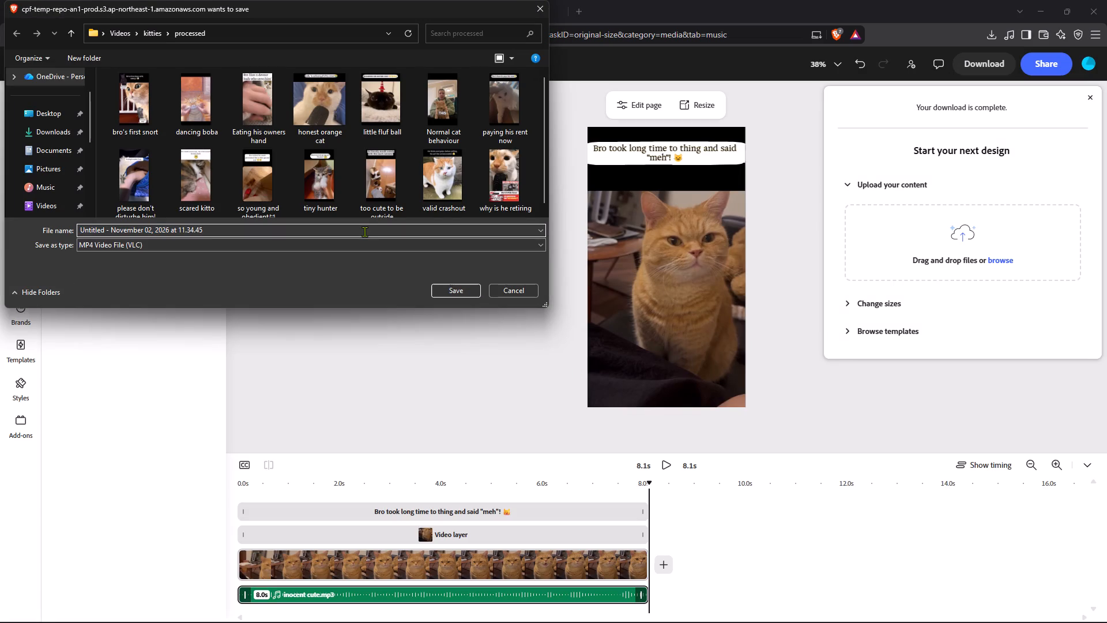
key(BackSpace)
key(BackSpace)
key(BackSpace)
key(BackSpace)
key(BackSpace)
key(BackSpace)
key(BackSpace)
key(BackSpace)
key(BackSpace)
key(BackSpace)
key(BackSpace)
key(BackSpace)
key(BackSpace)
key(BackSpace)
key(BackSpace)
key(BackSpace)
key(BackSpace)
key(BackSpace)
key(BackSpace)
key(BackSpace)
key(BackSpace)
key(BackSpace)
text(only meh)
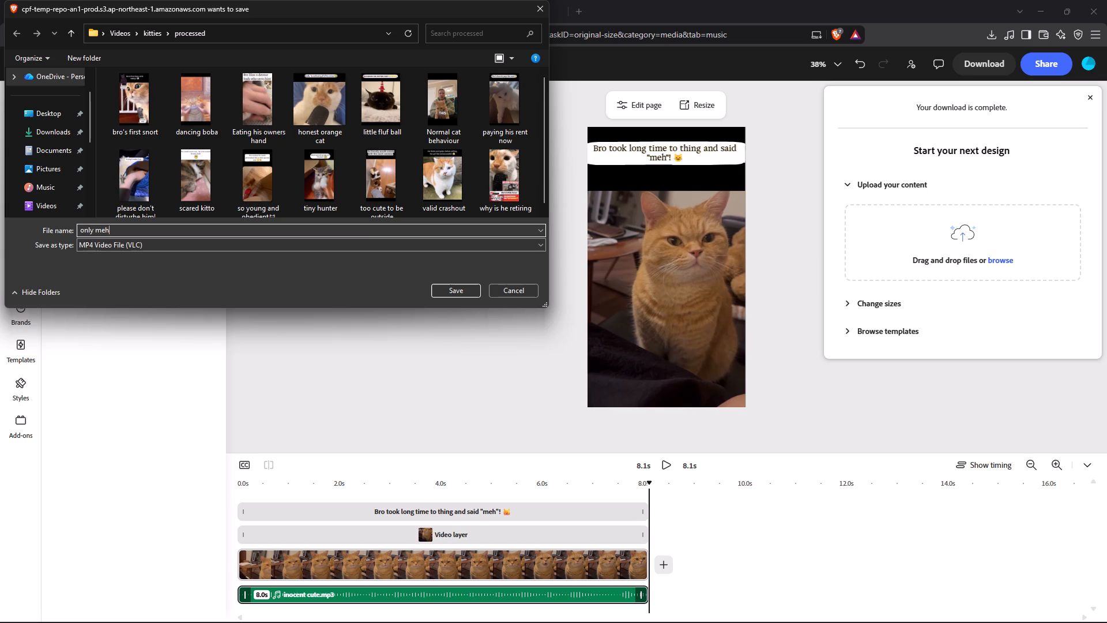
key(Return)
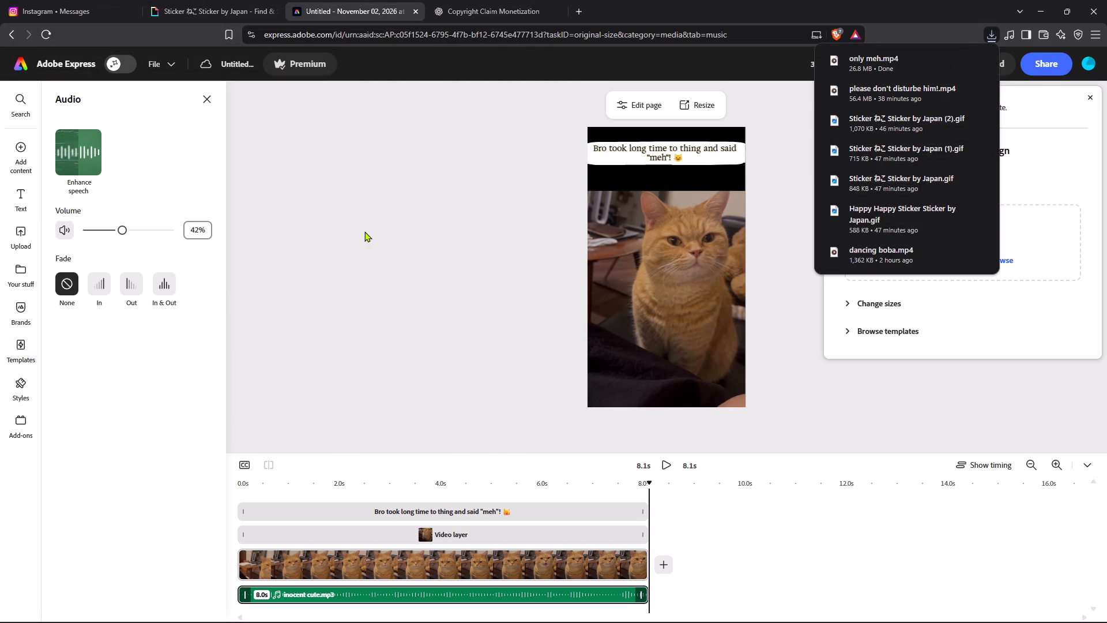
Switch to the YouTube channel in Chrome and upload the only meh video from the kitties > processed folder.
click(613, 617)
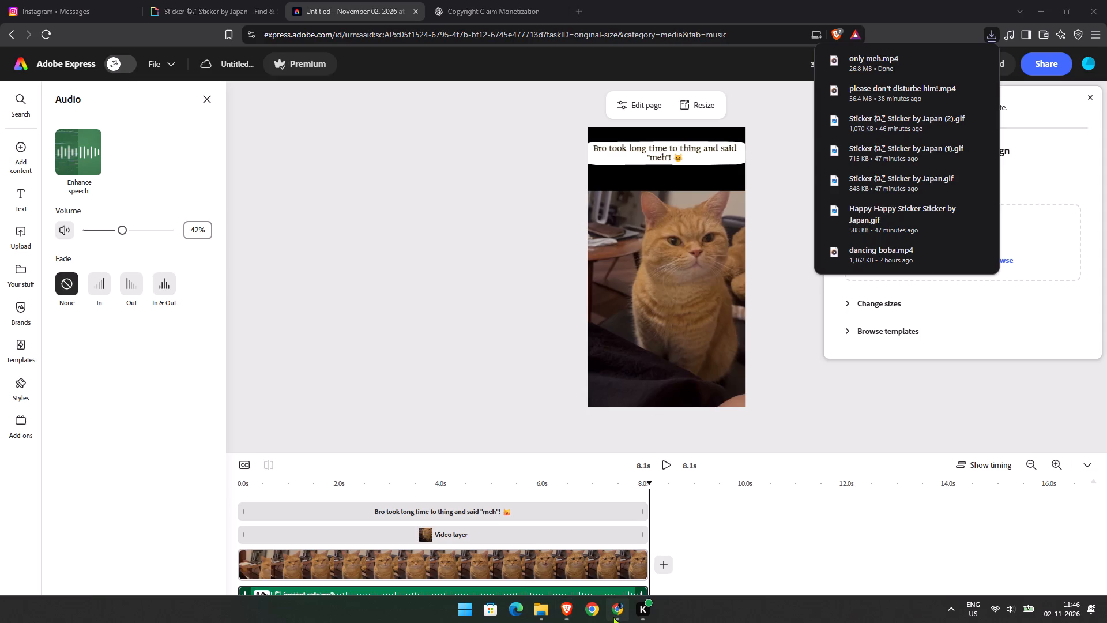
scroll(469, 218, up, 2)
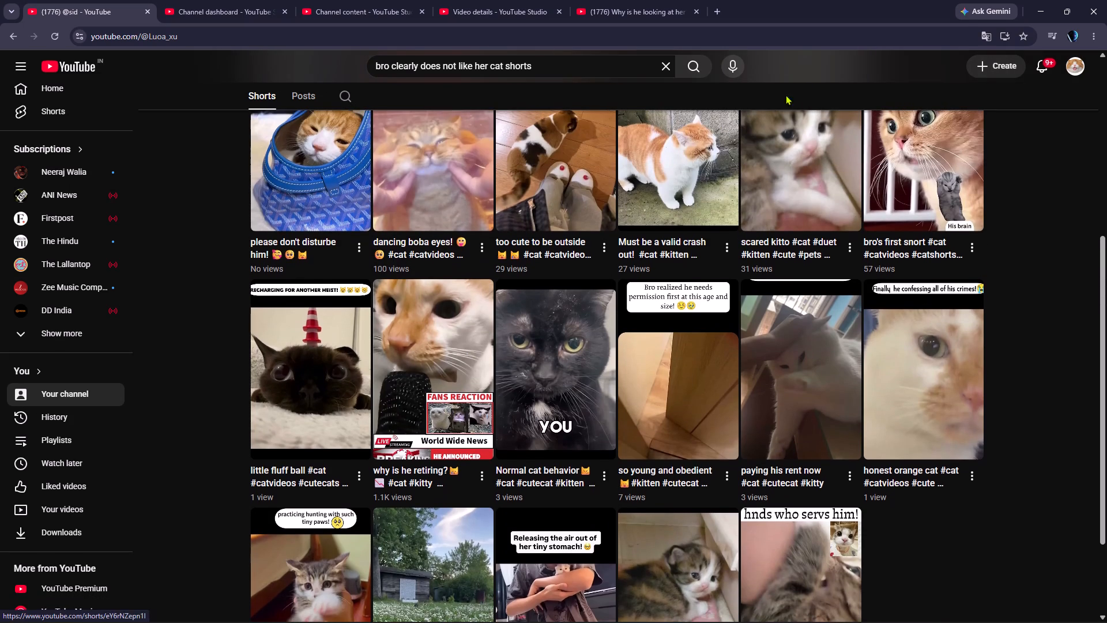
click(981, 72)
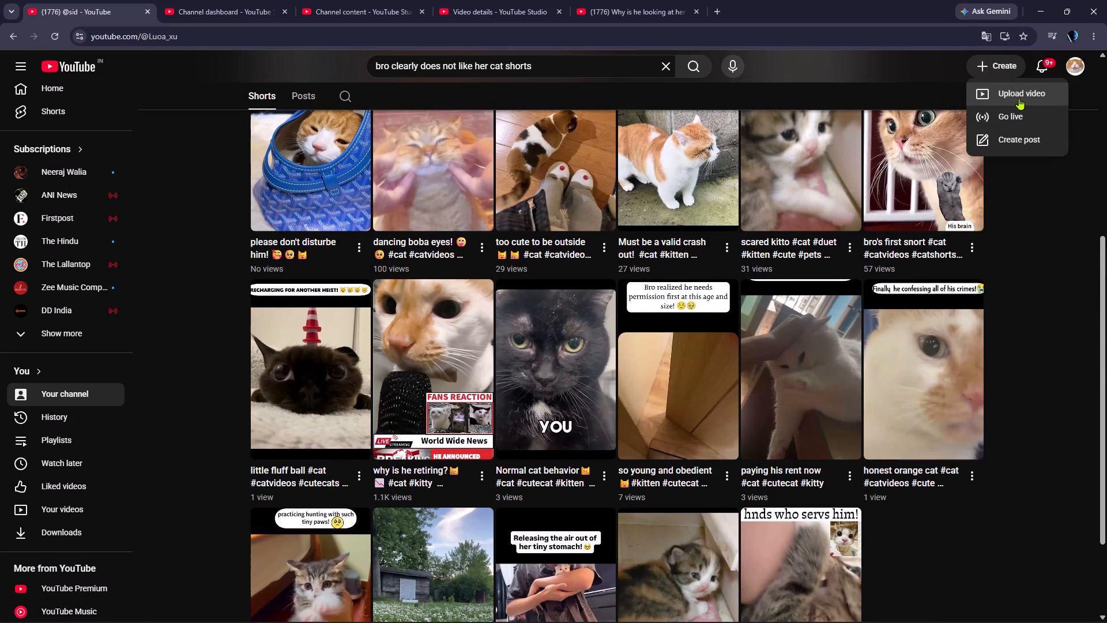
click(1019, 98)
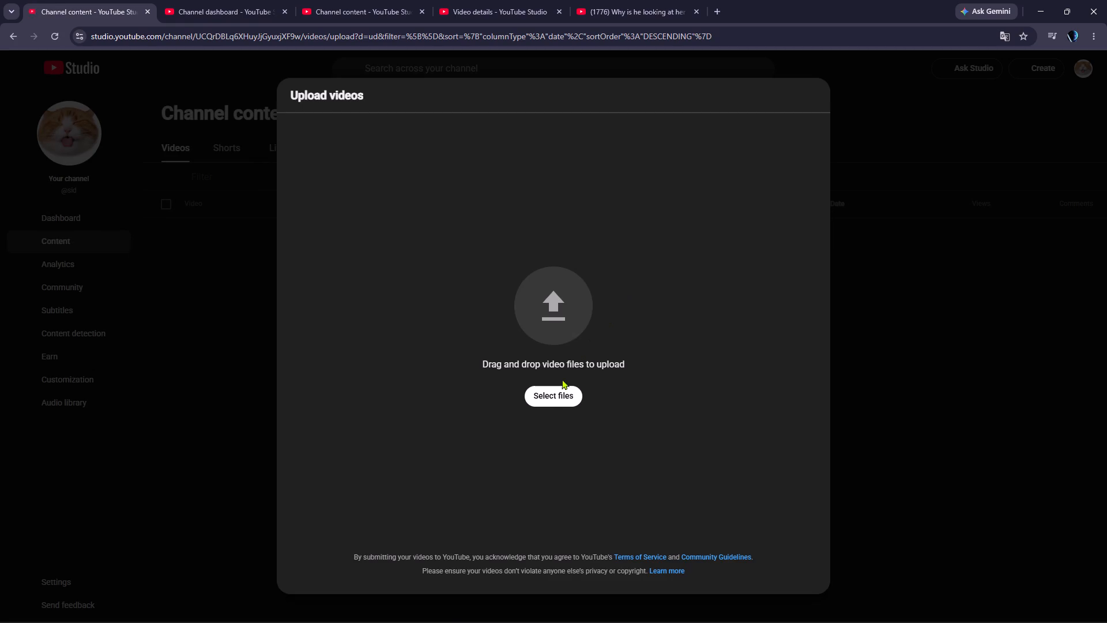
click(548, 396)
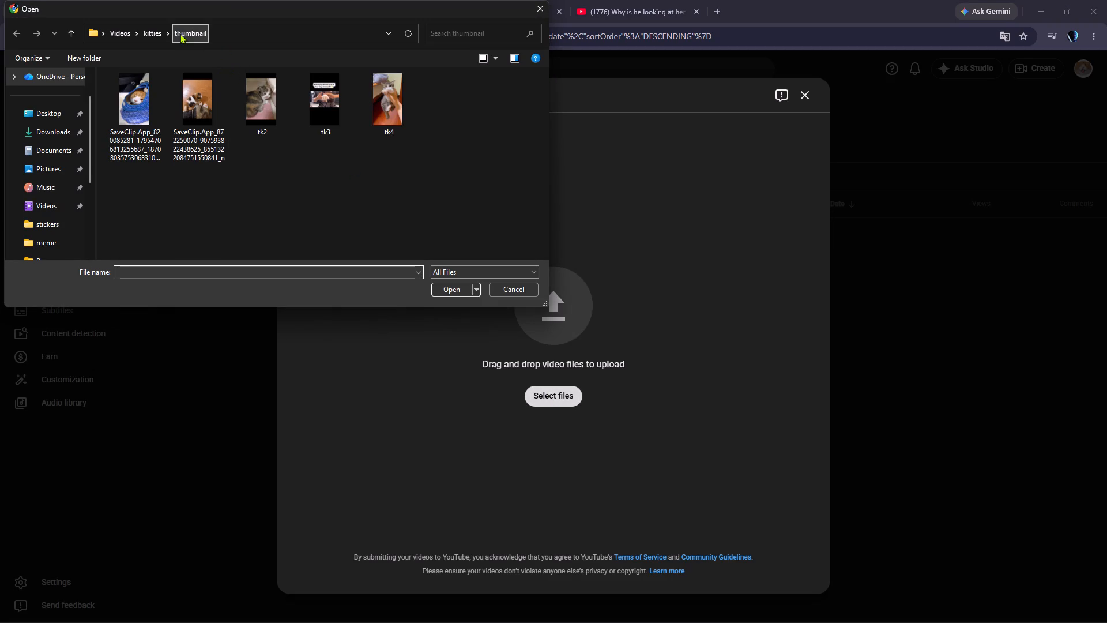
click(157, 30)
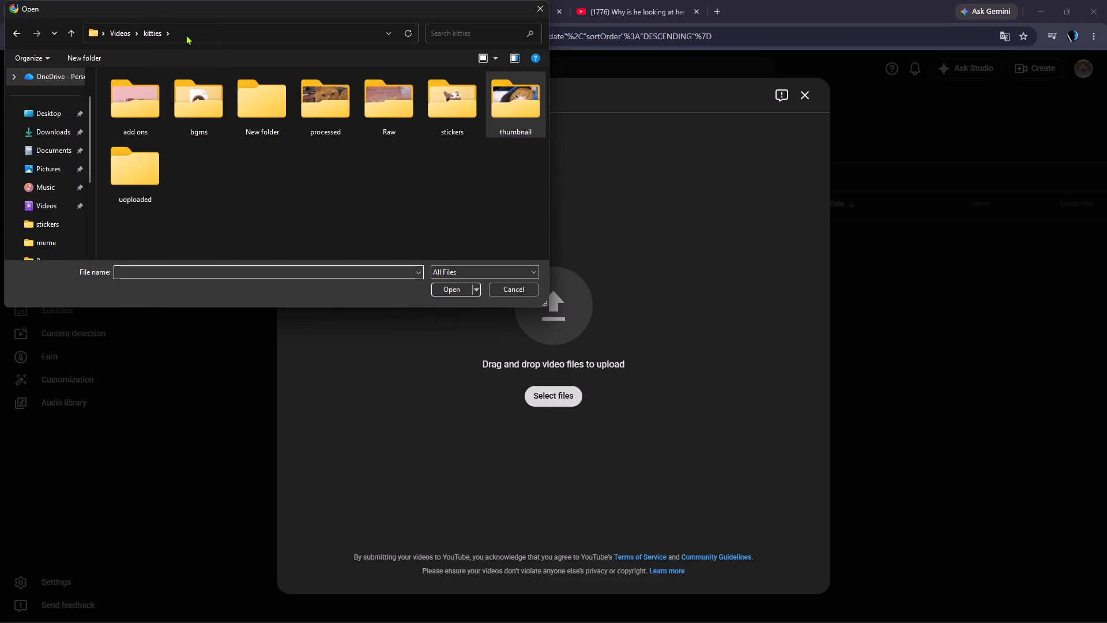
double_click(317, 106)
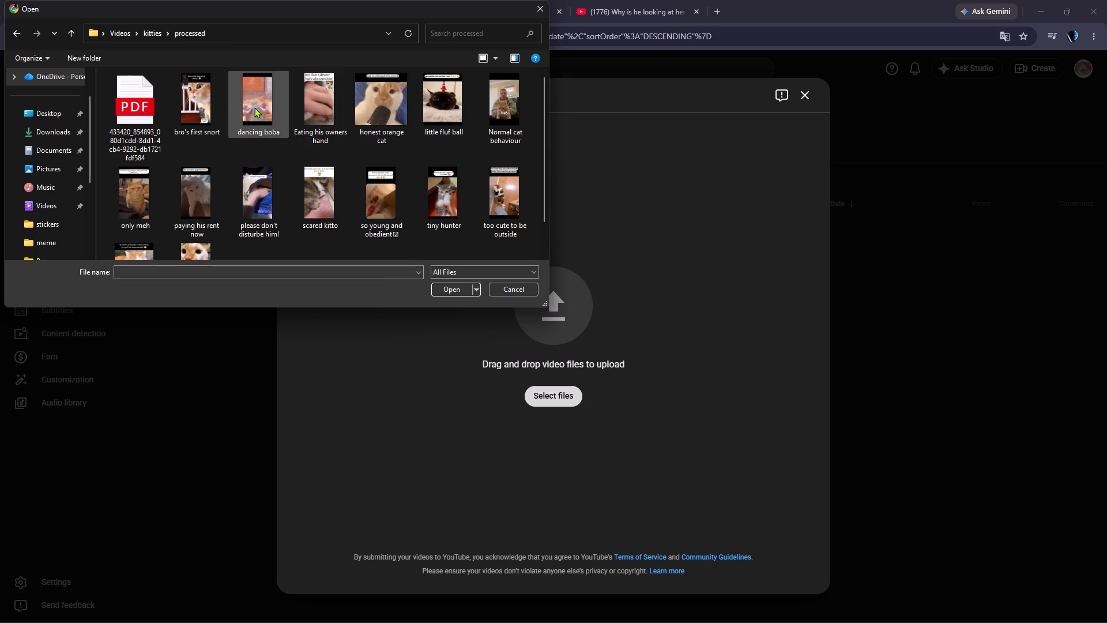
scroll(385, 168, down, 1)
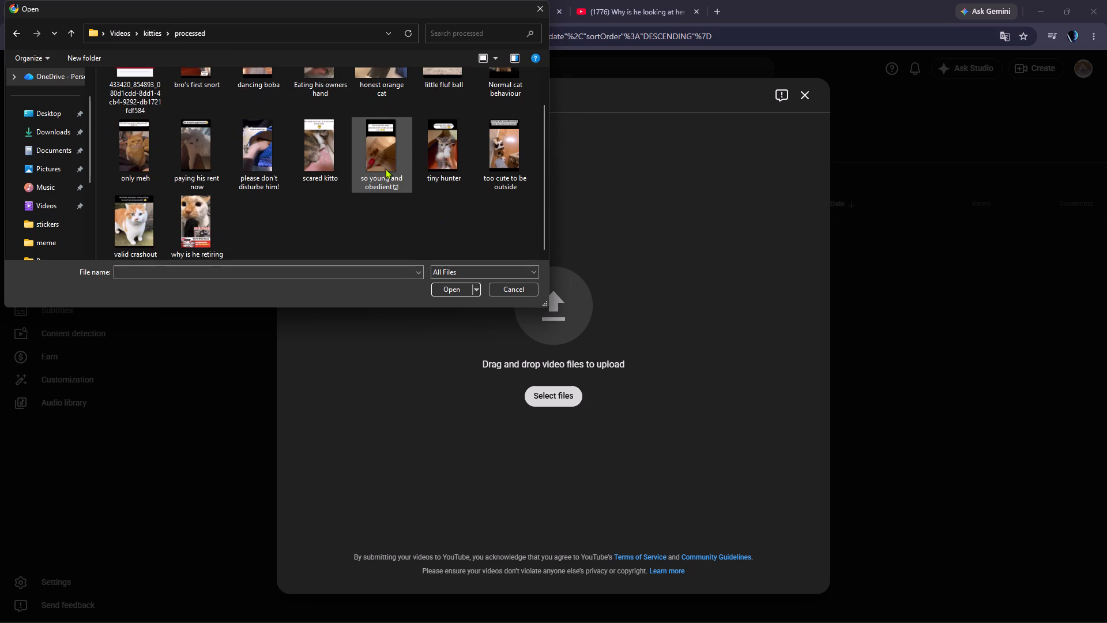
click(146, 145)
click(454, 287)
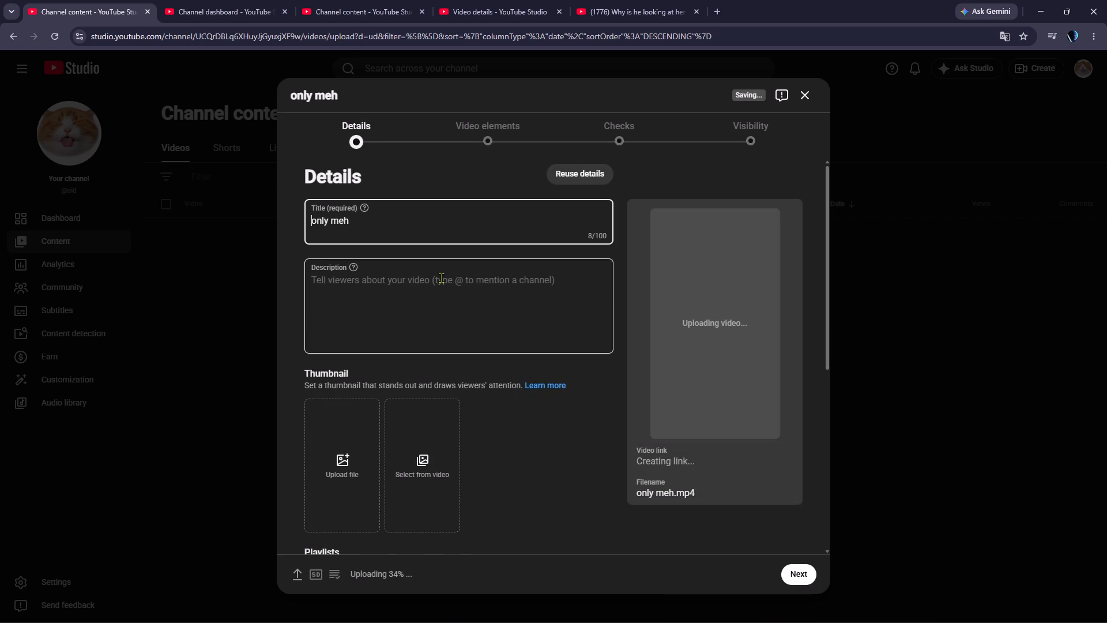
Extend the video title to "only meh? what about rest..." followed by a laughing emoji.
click(434, 223)
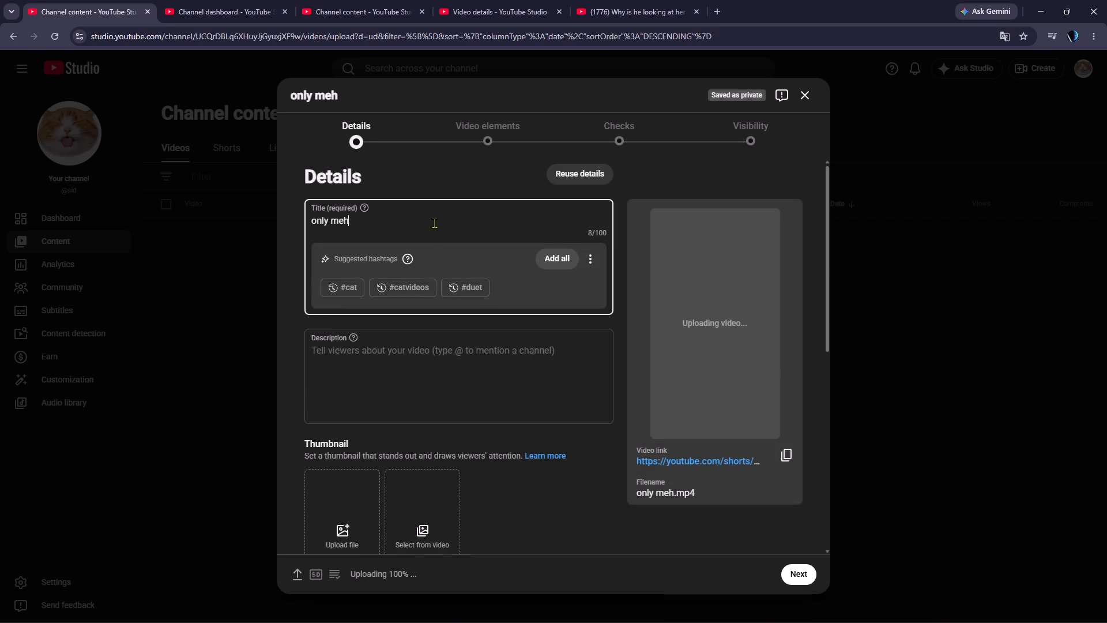
text(? what an)
key(BackSpace)
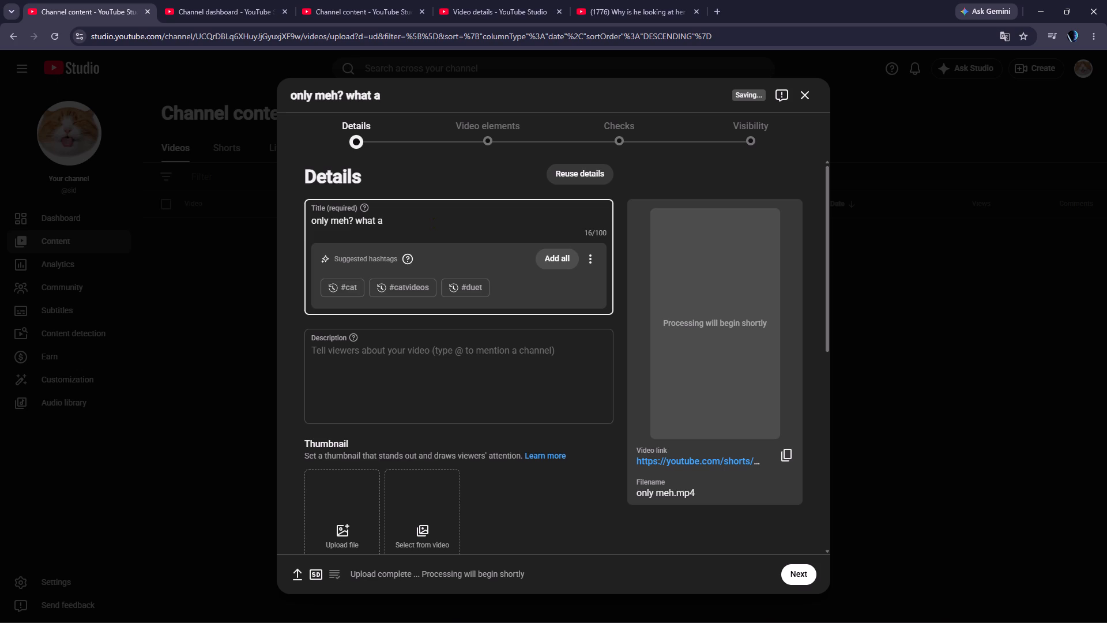
text(bout rest)
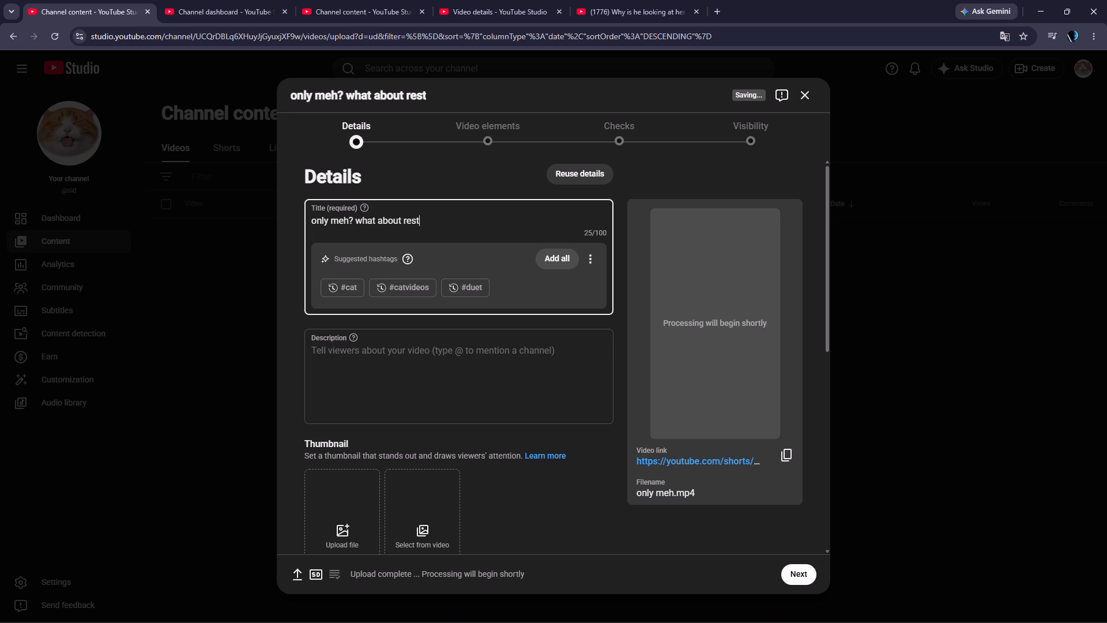
text(...)
key(space)
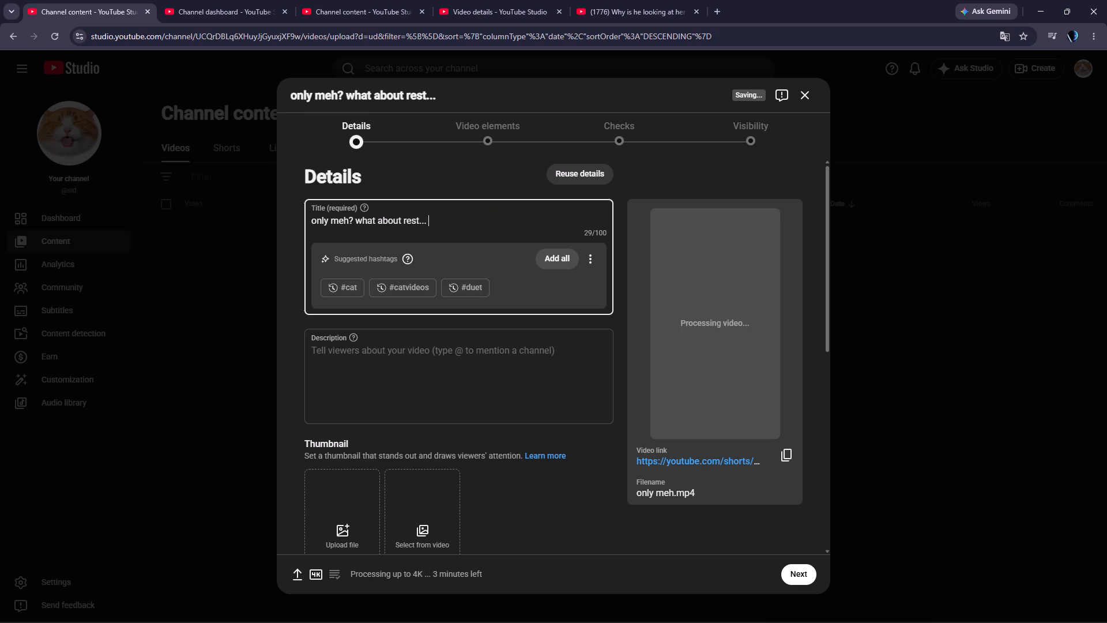
key(super+apostrophe)
key(BackSpace)
key(super+semicolon)
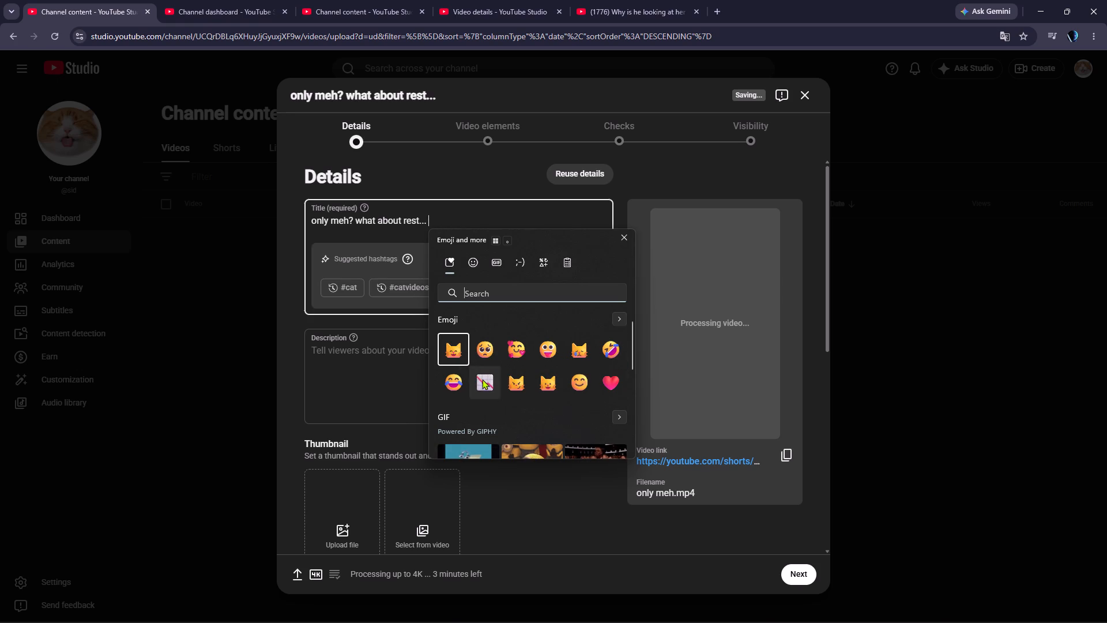
click(454, 374)
click(478, 217)
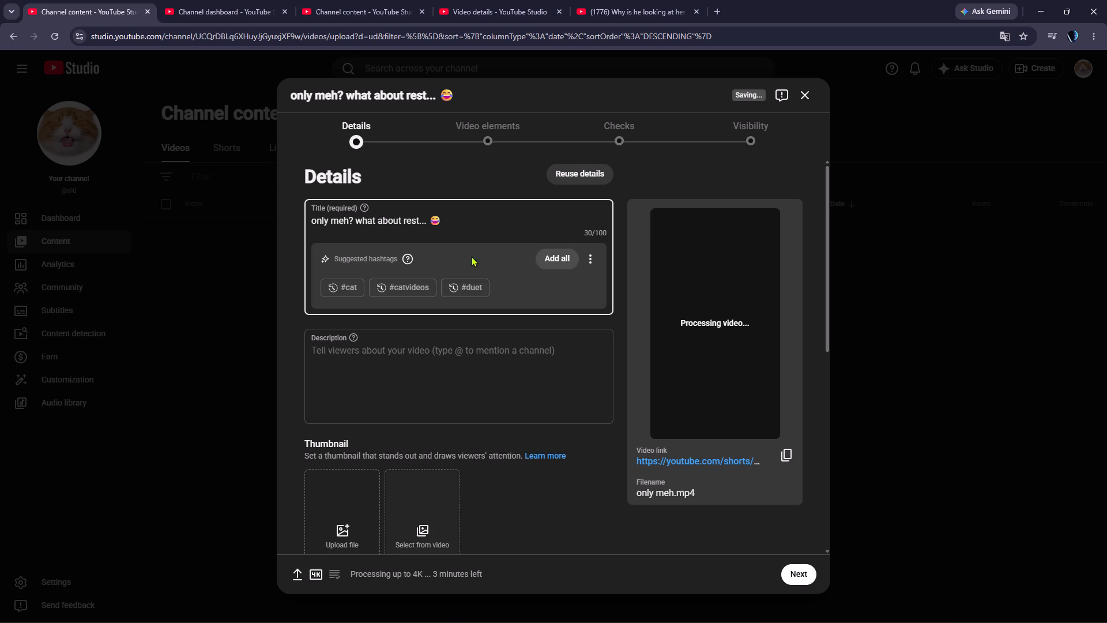
Add the hashtags #cat, #catvideos, #kitten, #cute and #catshorts to the end of the video title.
click(344, 286)
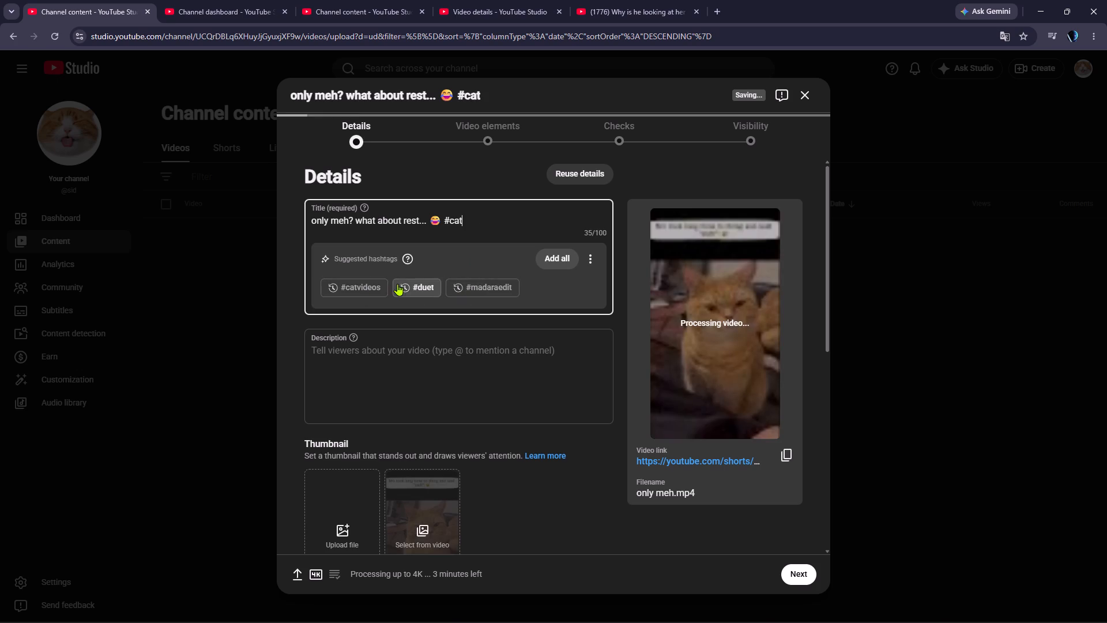
click(374, 287)
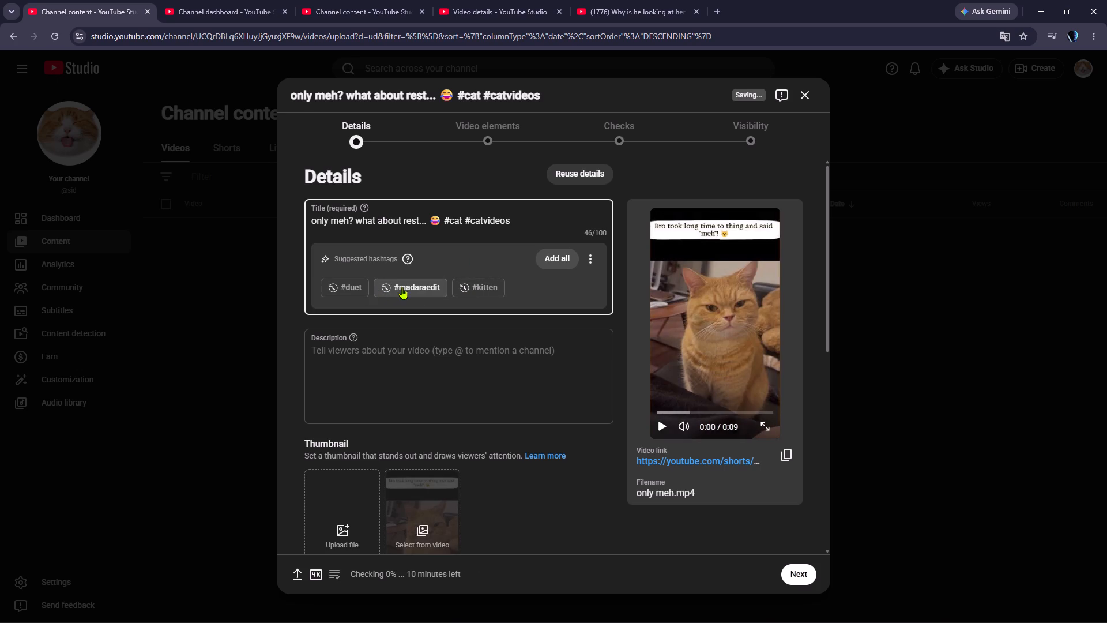
click(476, 287)
click(476, 287)
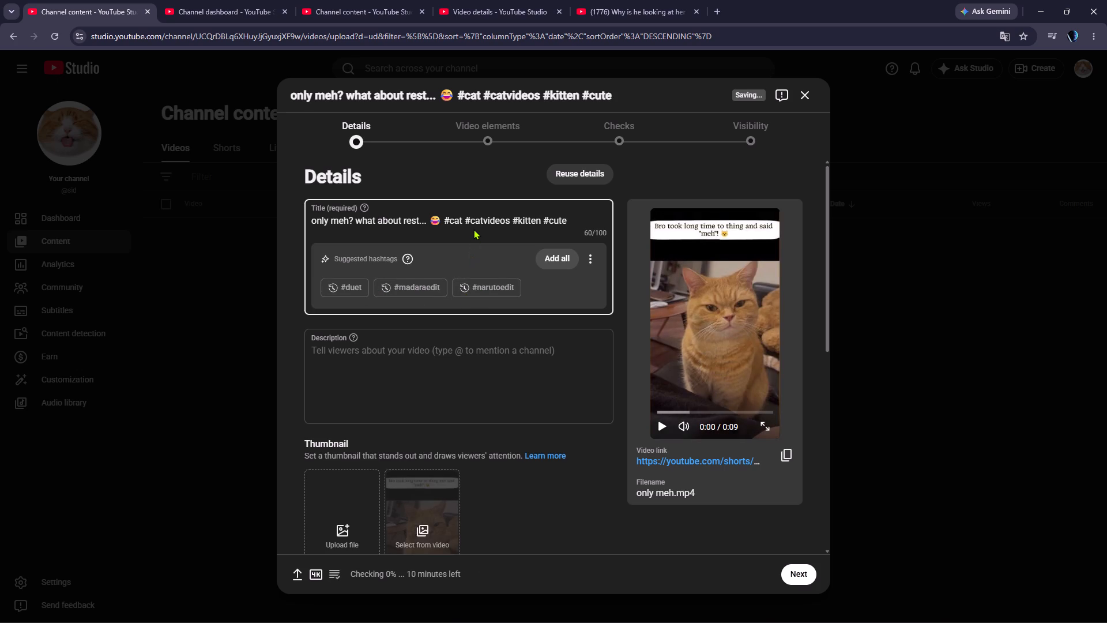
key(shift+numbersign)
key(BackSpace)
key(space)
text(#cat)
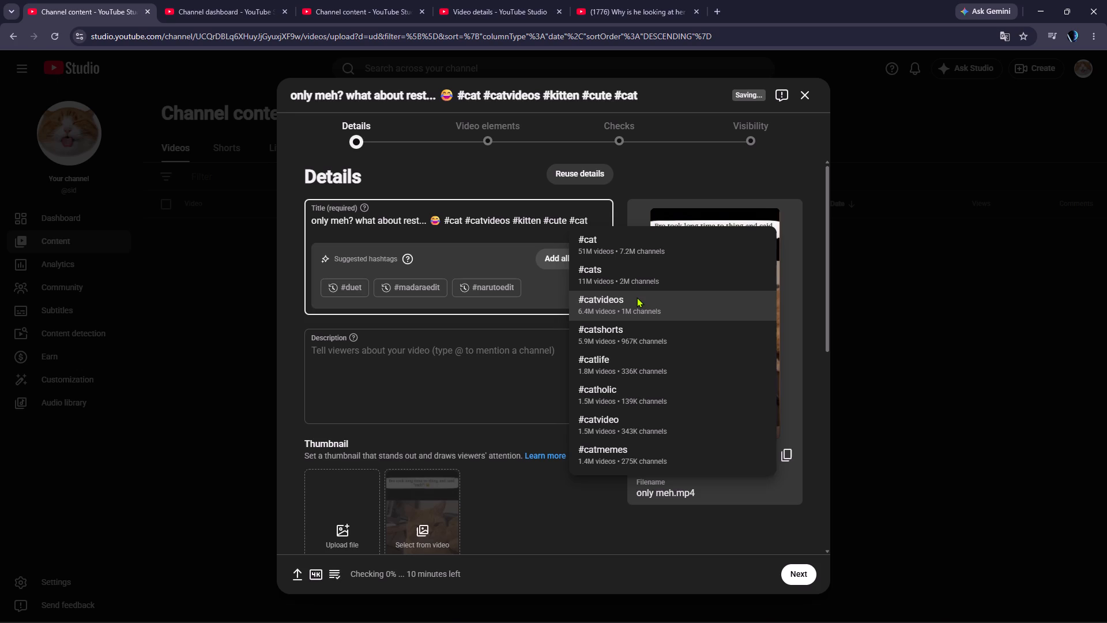
click(633, 329)
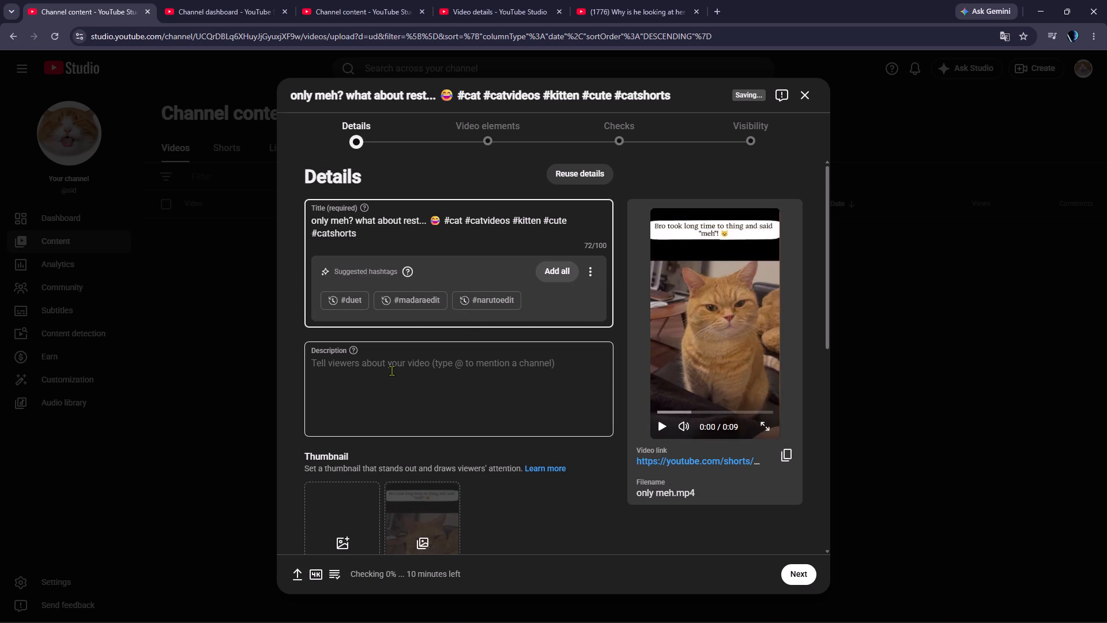
Start the video description with "Cute cat thinking to ask for treates from mother".
click(391, 370)
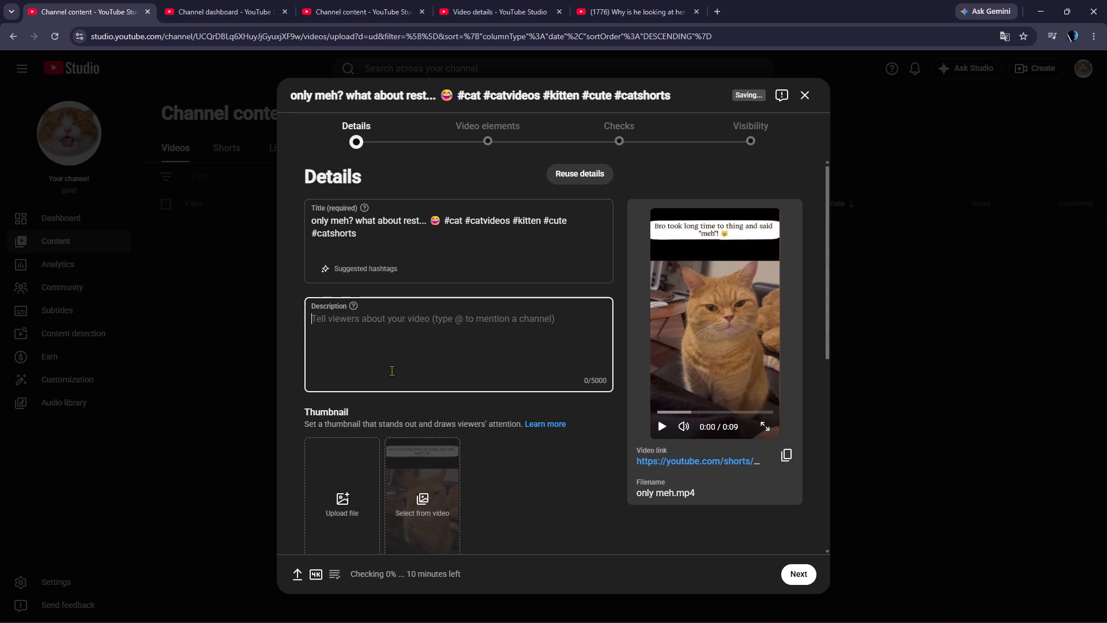
key(shift+c)
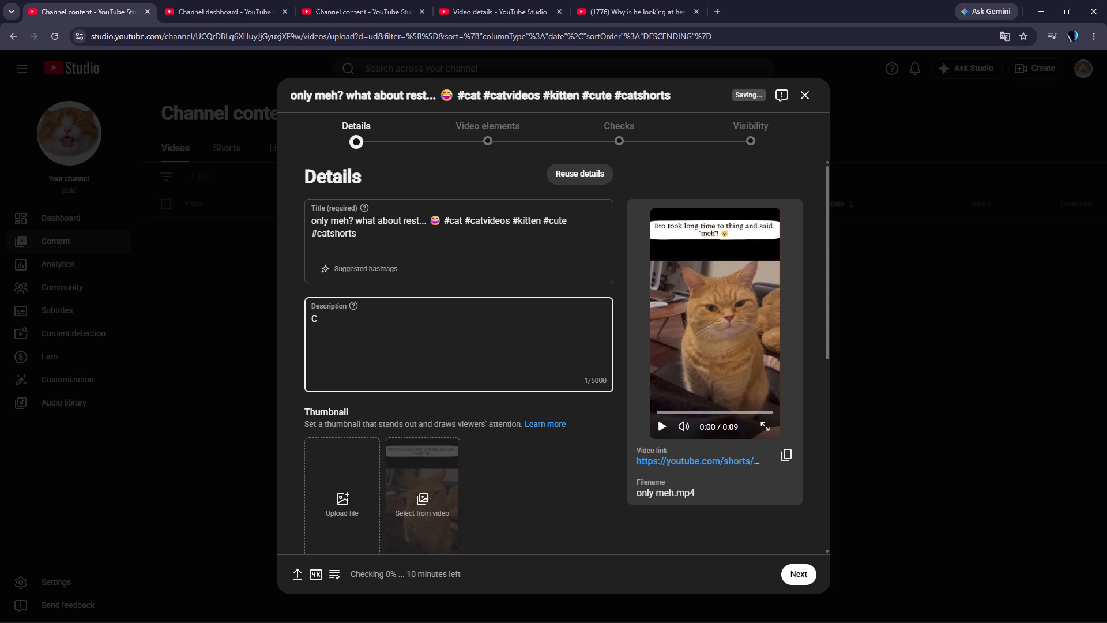
text(ute)
key(space)
text(cat)
key(space)
text(th)
text(inking)
key(space)
text(to ask for)
key(space)
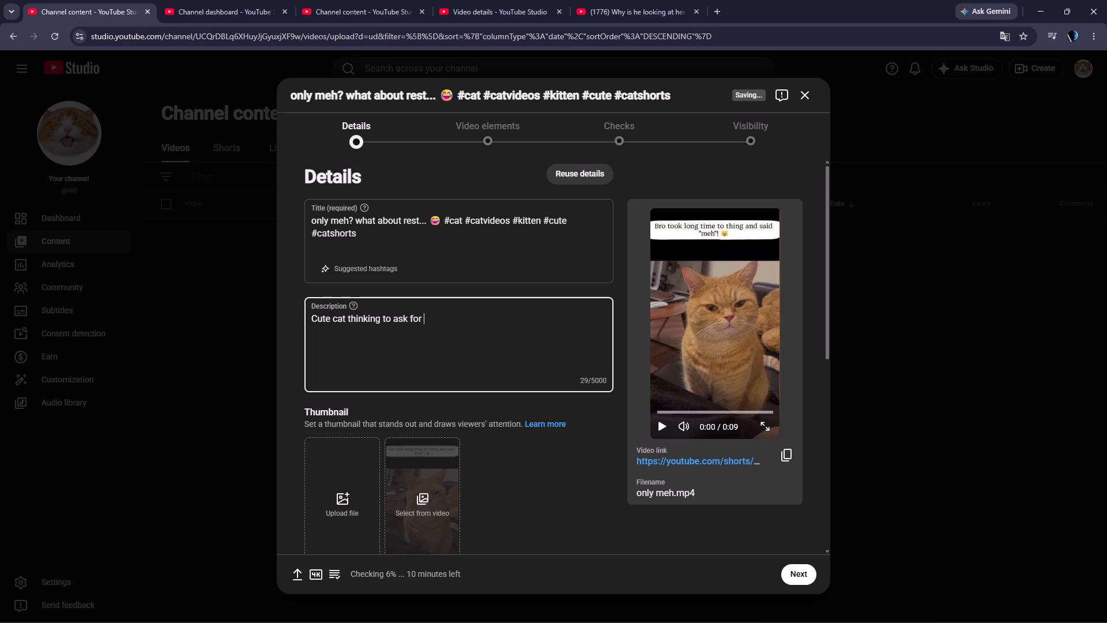
text(treates)
key(space)
key(BackSpace)
key(BackSpace)
key(s)
key(space)
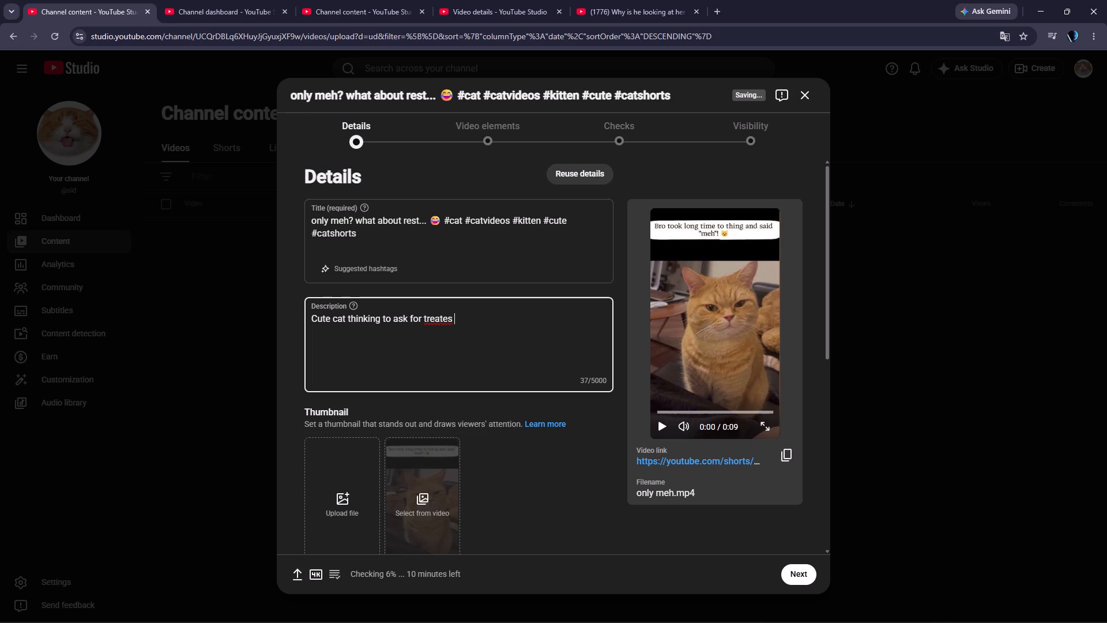
text(from mother)
key(space)
Continue the description with "and trying to convince to get more treats".
text(and trying to)
key(space)
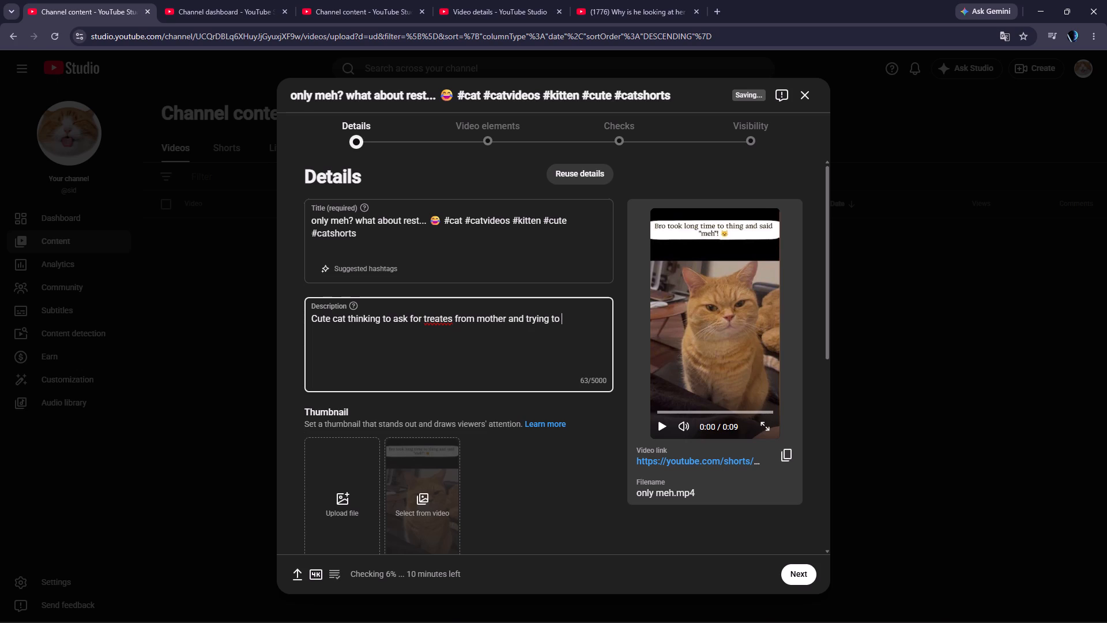
text(convinc)
key(space)
text(e=)
key(BackSpace)
key(BackSpace)
key(BackSpace)
text(e)
key(space)
text(to get more)
key(space)
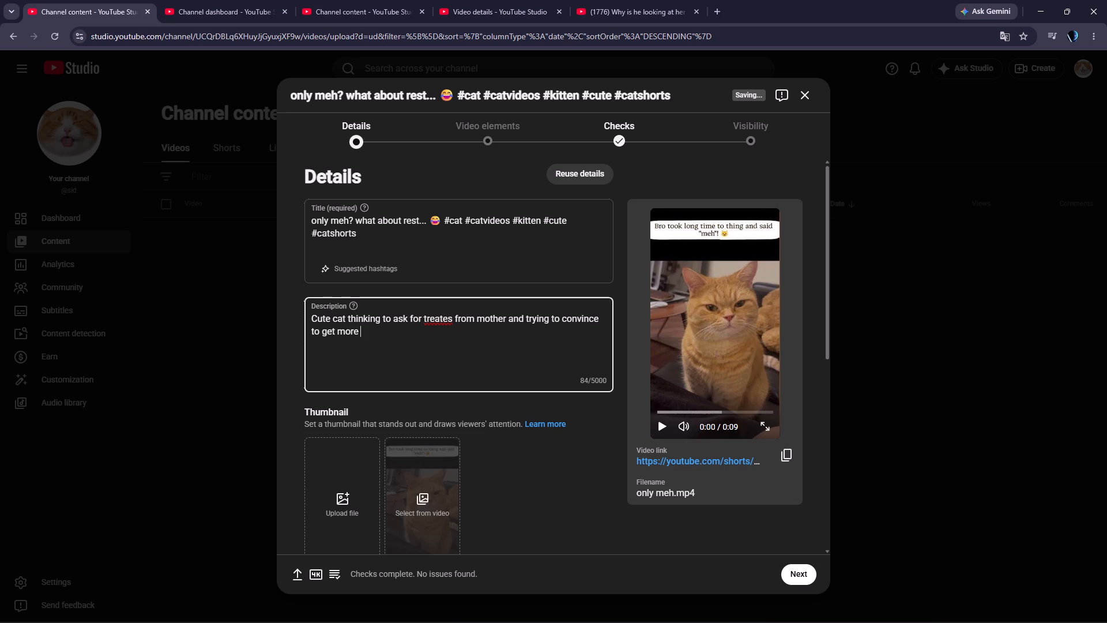
text(tret)
key(BackSpace)
text(at)
key(s)
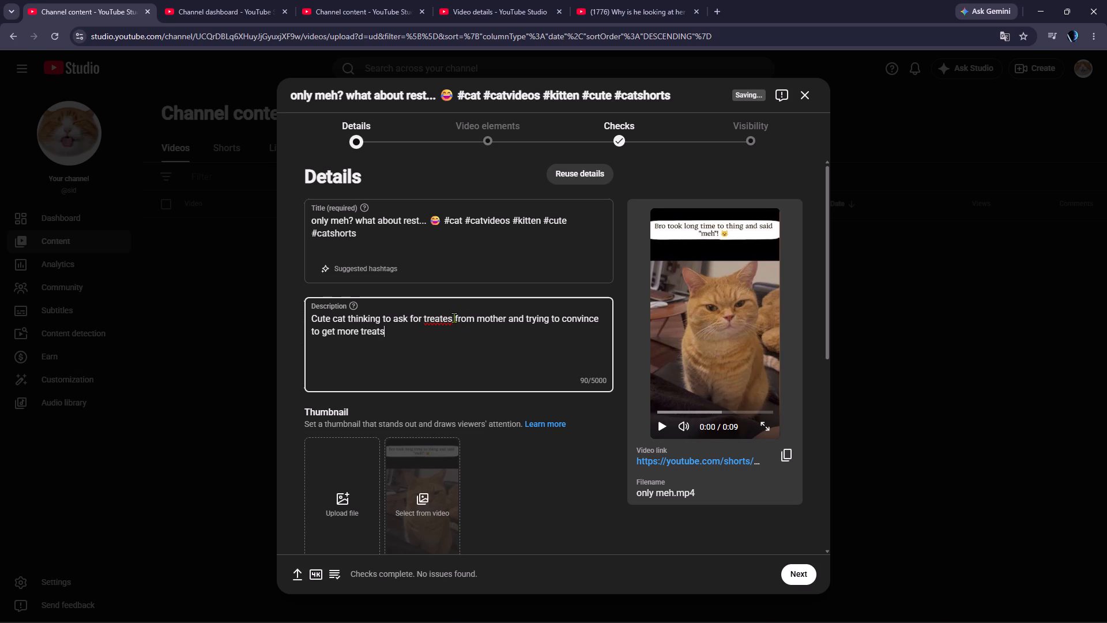
Correct the misspelled word "treates" in the description to "treats".
click(451, 317)
key(Left)
key(BackSpace)
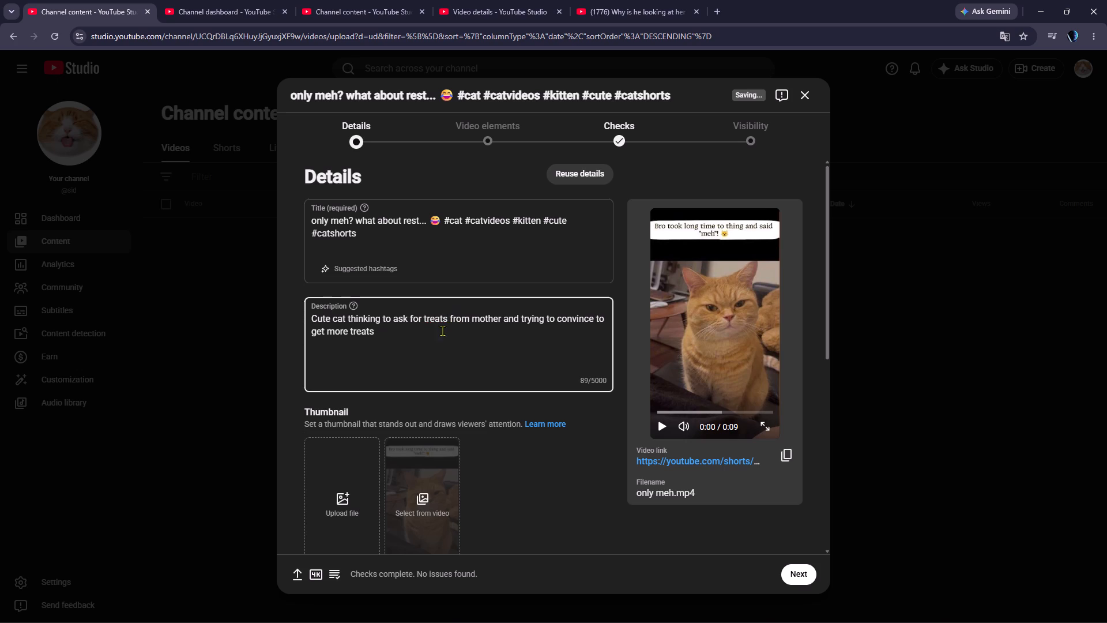
Add four different cat face emojis to the end of the description sentence.
click(421, 336)
key(super+semicolon)
click(434, 457)
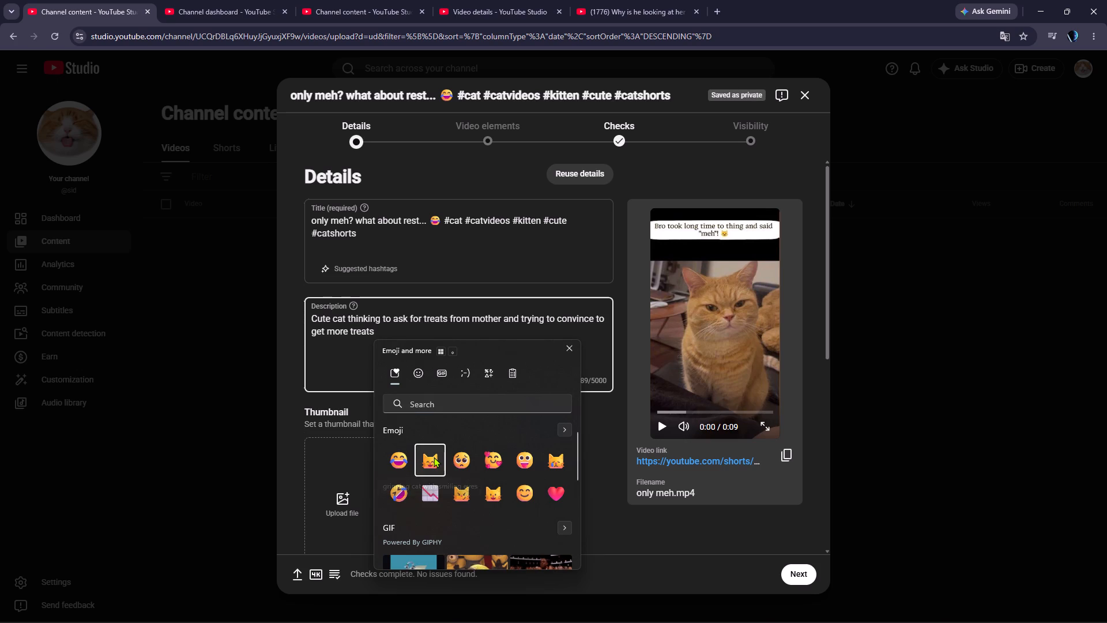
click(470, 491)
drag(488, 496, 566, 457)
click(566, 457)
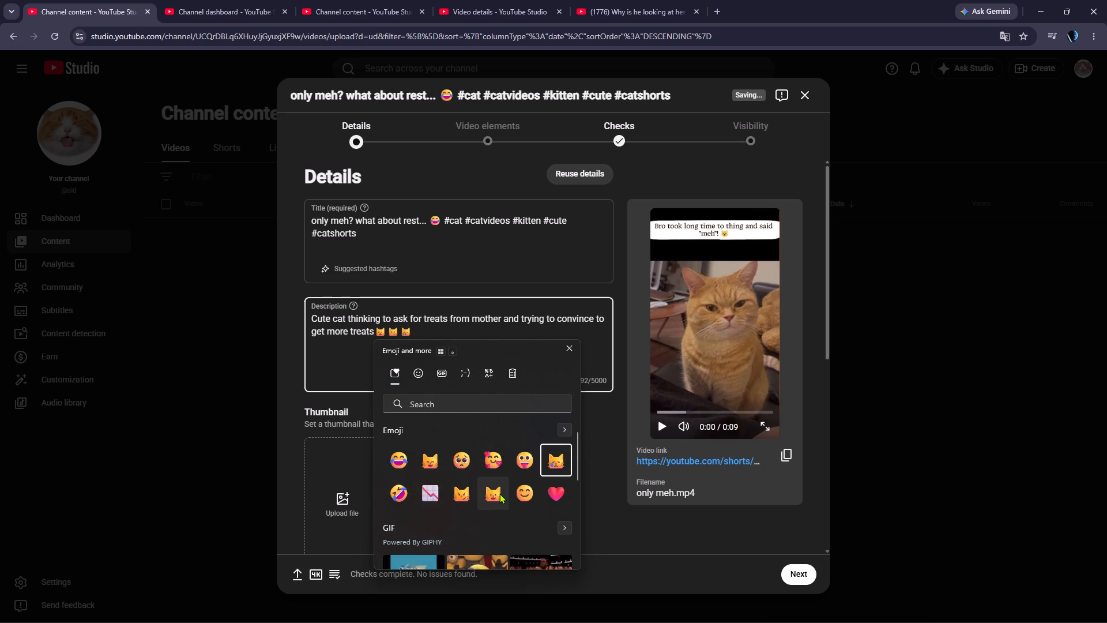
click(499, 493)
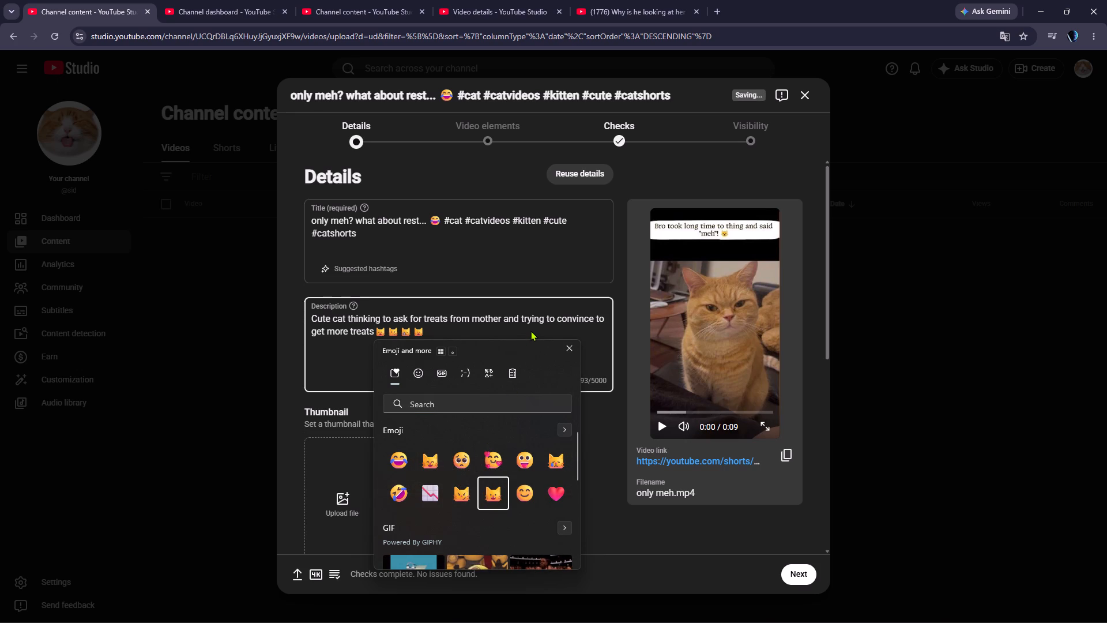
click(530, 331)
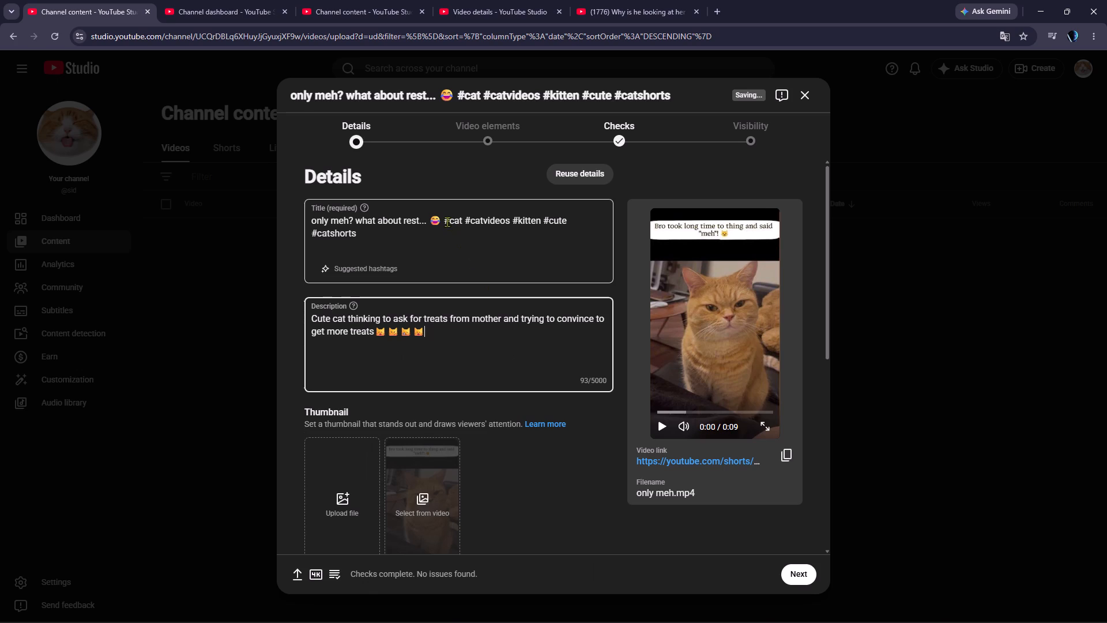
Copy the five hashtags from the title into the description, below the sentence after a blank line.
drag(444, 220, 571, 249)
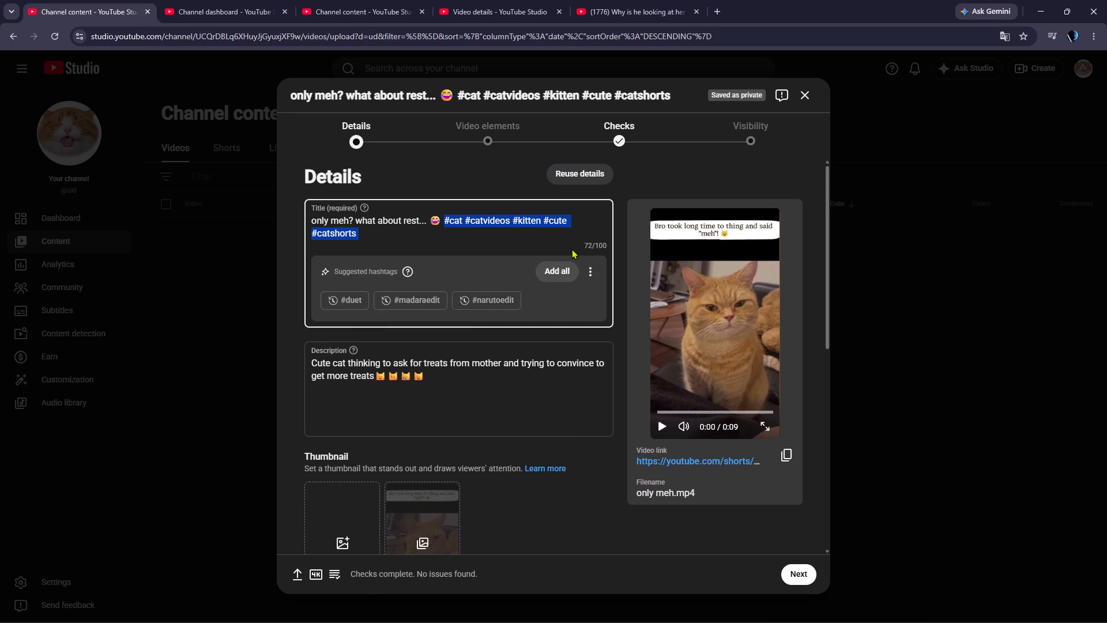
key(ctrl+c)
click(507, 376)
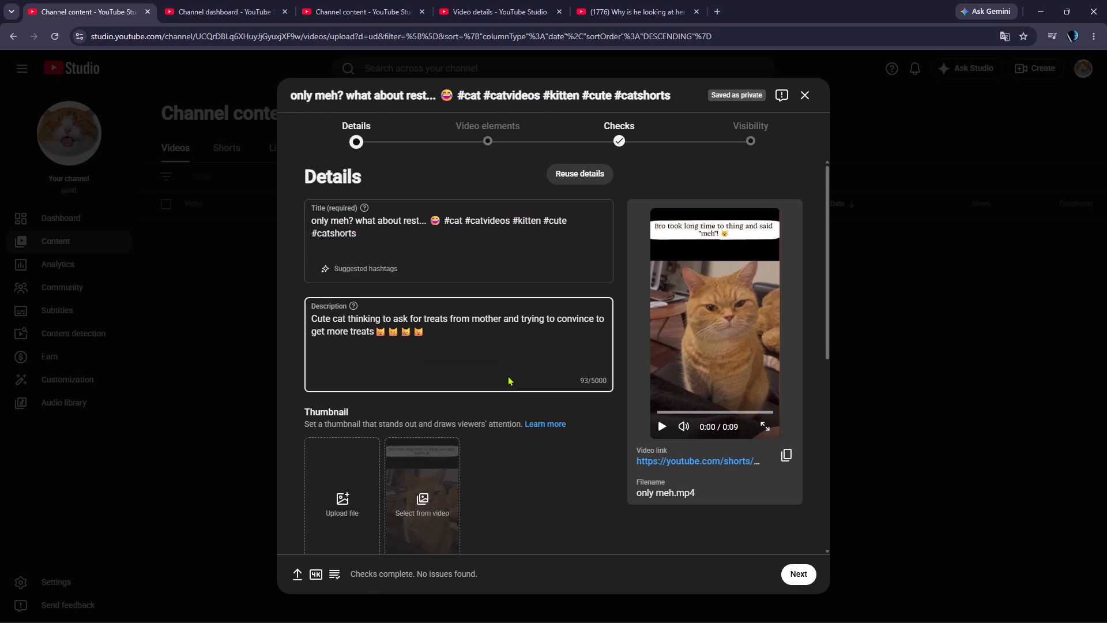
key(Return)
key(Return)
key(ctrl+v)
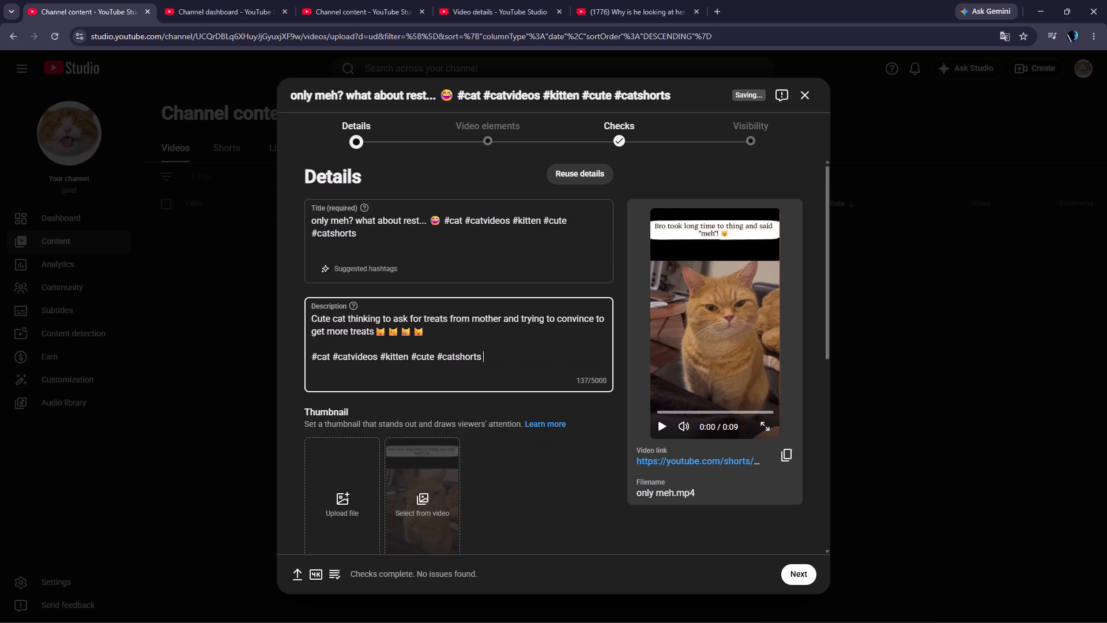
Set the video thumbnail to the first of the suggested frames from the video.
scroll(507, 376, down, 1)
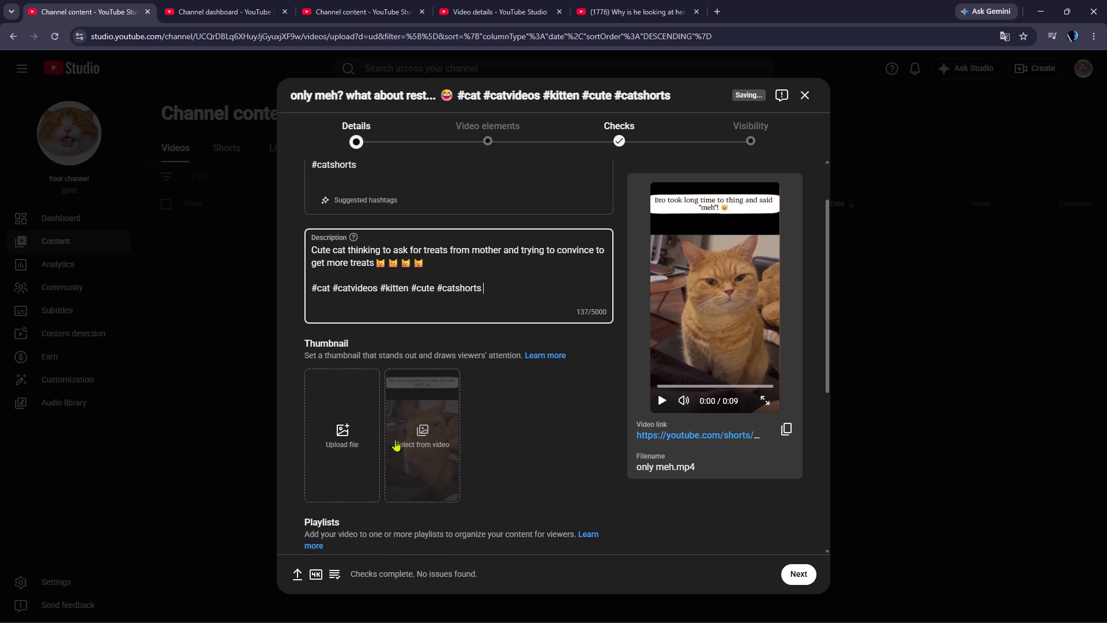
click(426, 438)
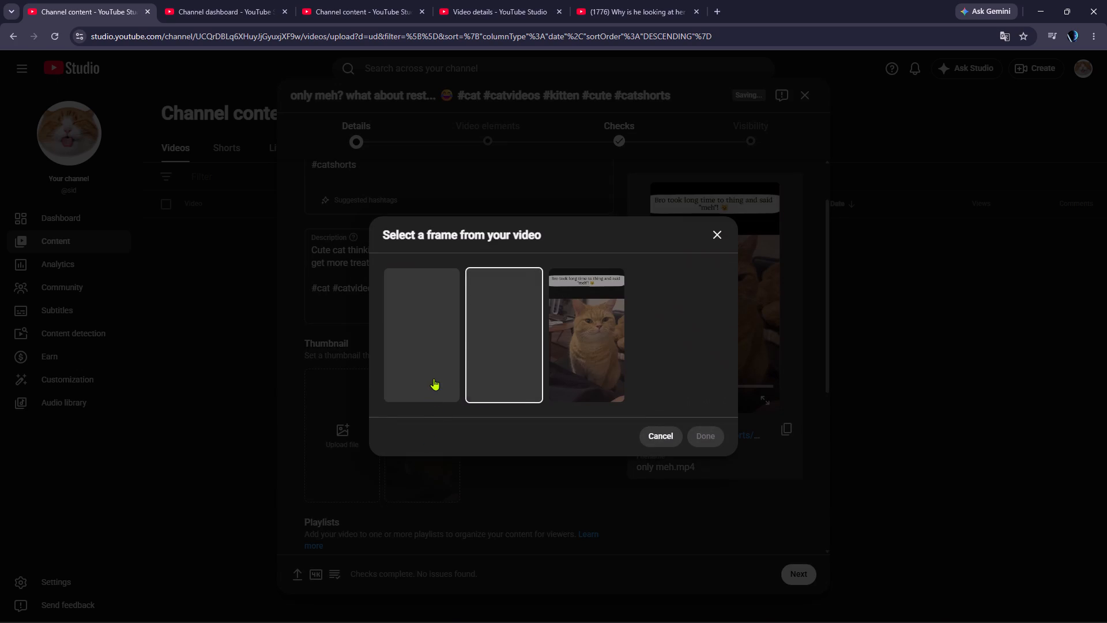
click(438, 352)
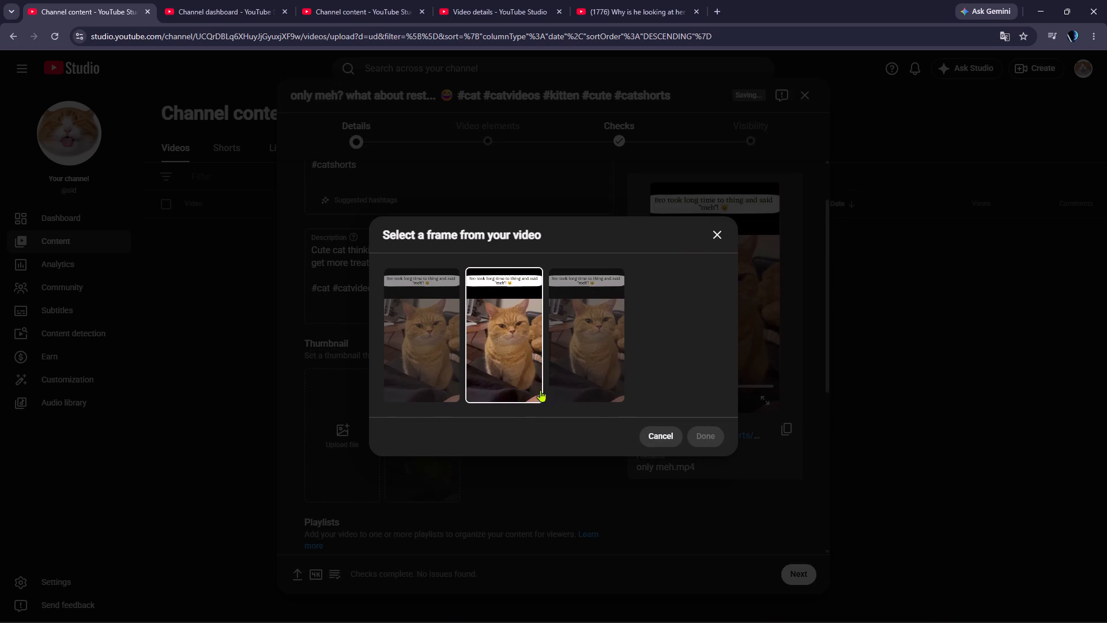
click(428, 358)
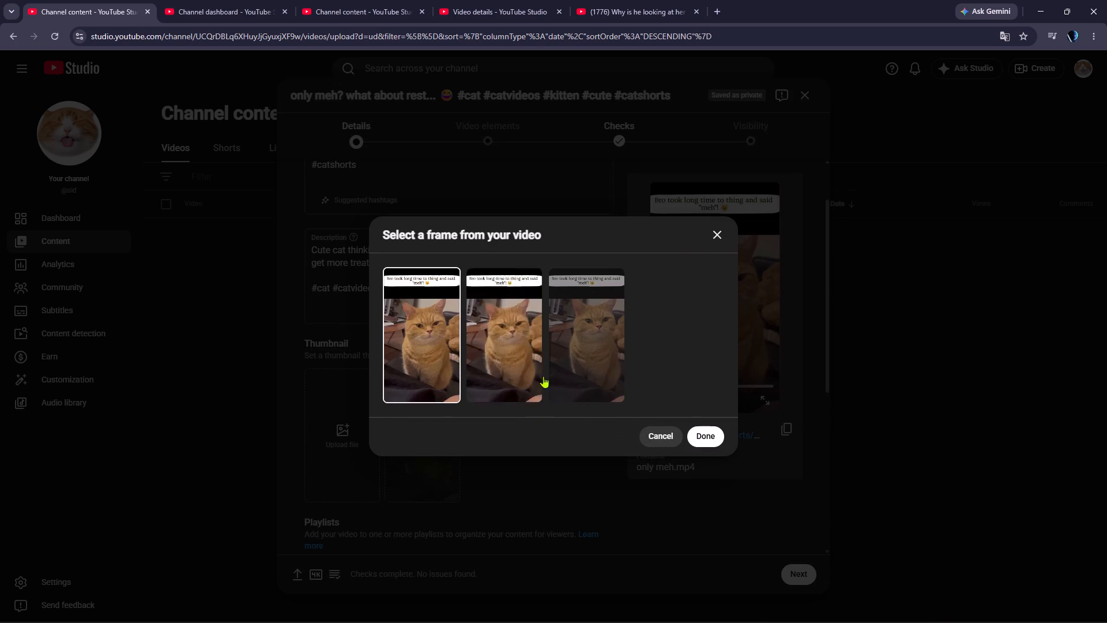
click(705, 432)
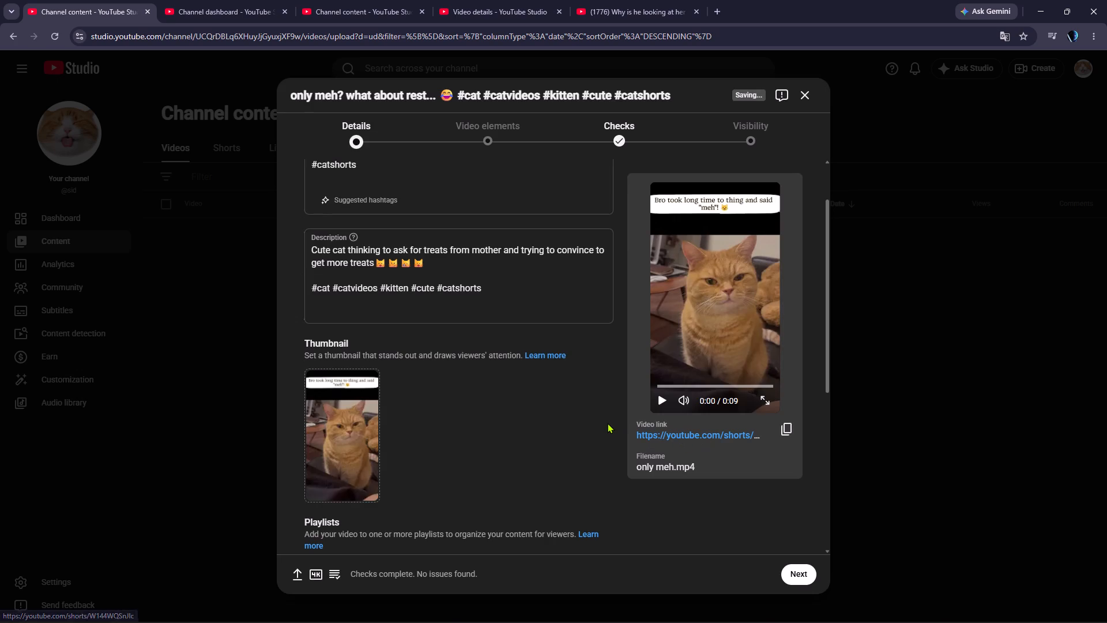
Set the audience to "No, it's not made for kids".
scroll(607, 423, down, 2)
scroll(507, 478, down, 1)
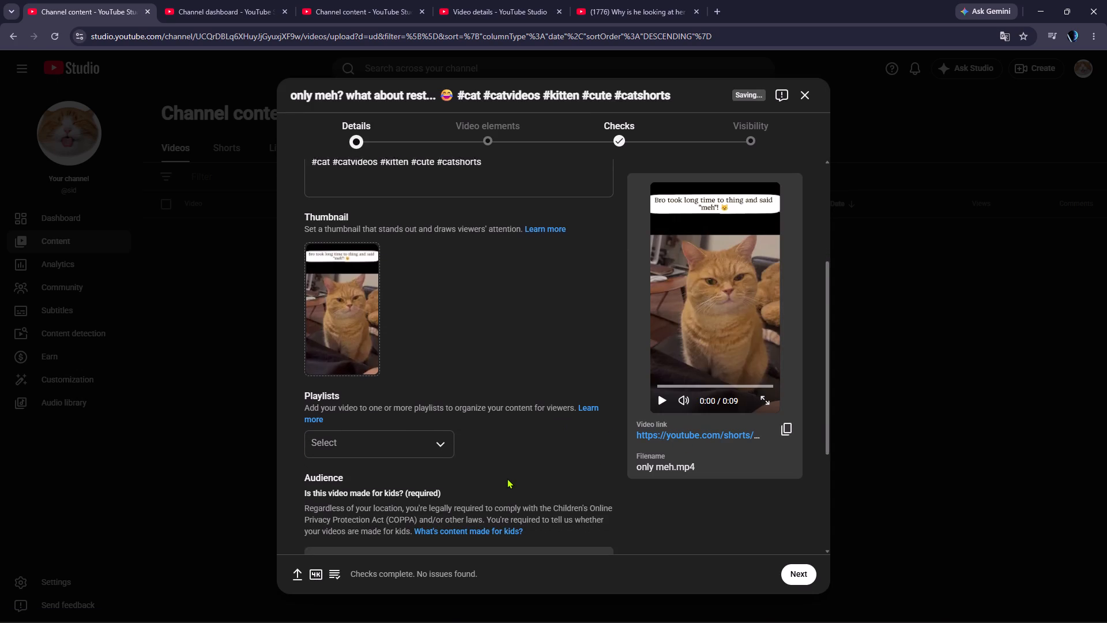
scroll(507, 478, down, 1)
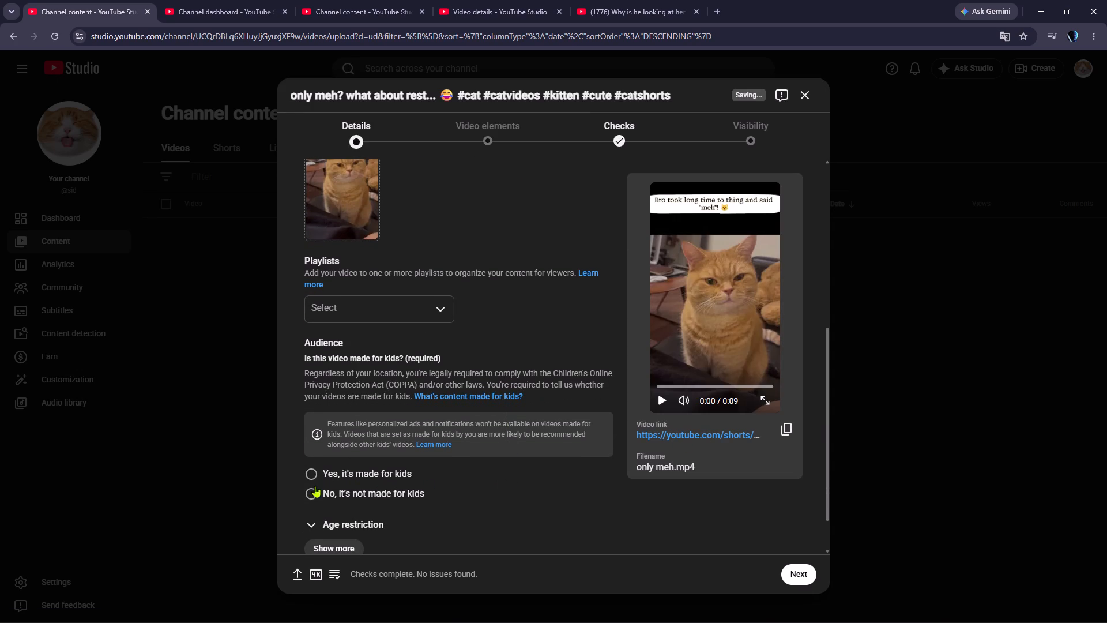
click(313, 493)
Declare in the additional video details that there is no paid promotion and that AI use is "No".
scroll(313, 493, down, 3)
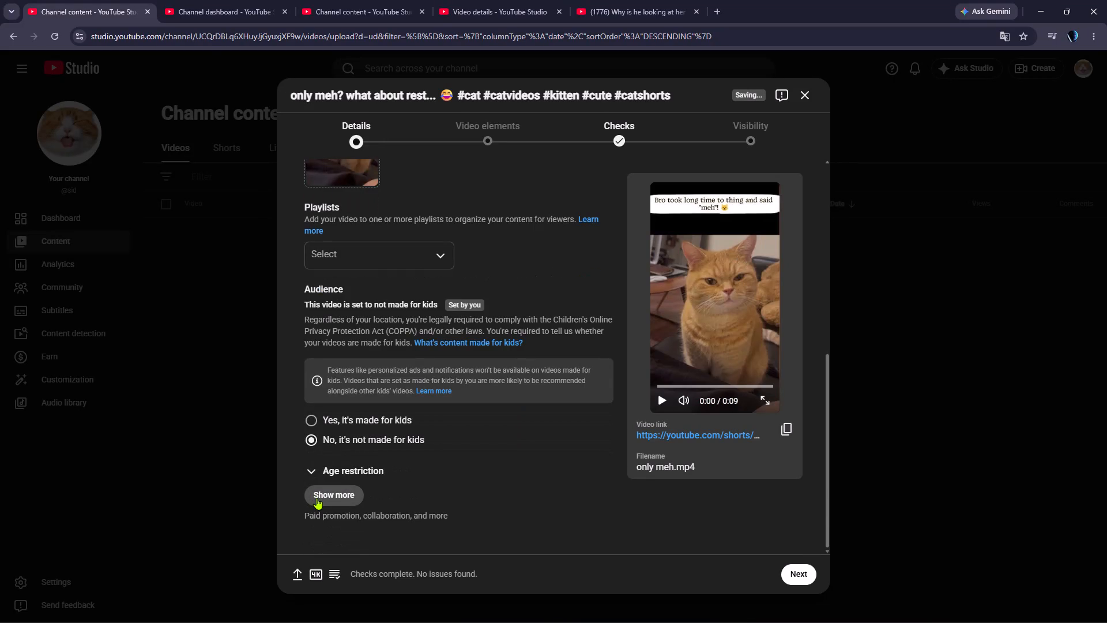
click(317, 498)
scroll(317, 498, down, 3)
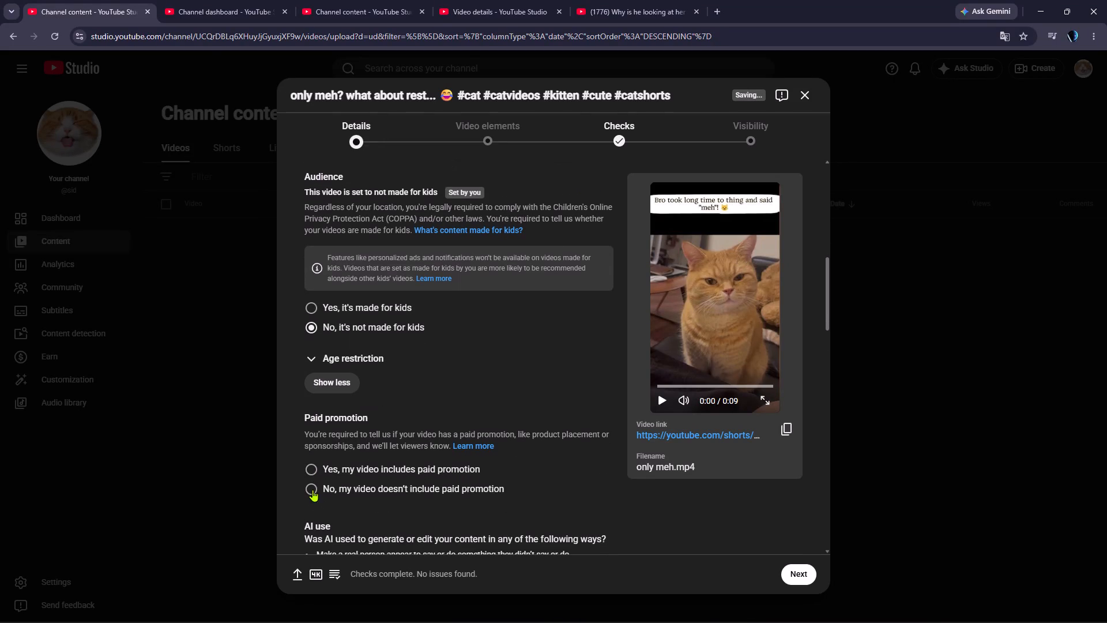
click(312, 489)
scroll(312, 489, down, 2)
click(312, 489)
Go through the remaining details and advance the upload past the video elements and checks to the Visibility stage.
scroll(312, 489, down, 1)
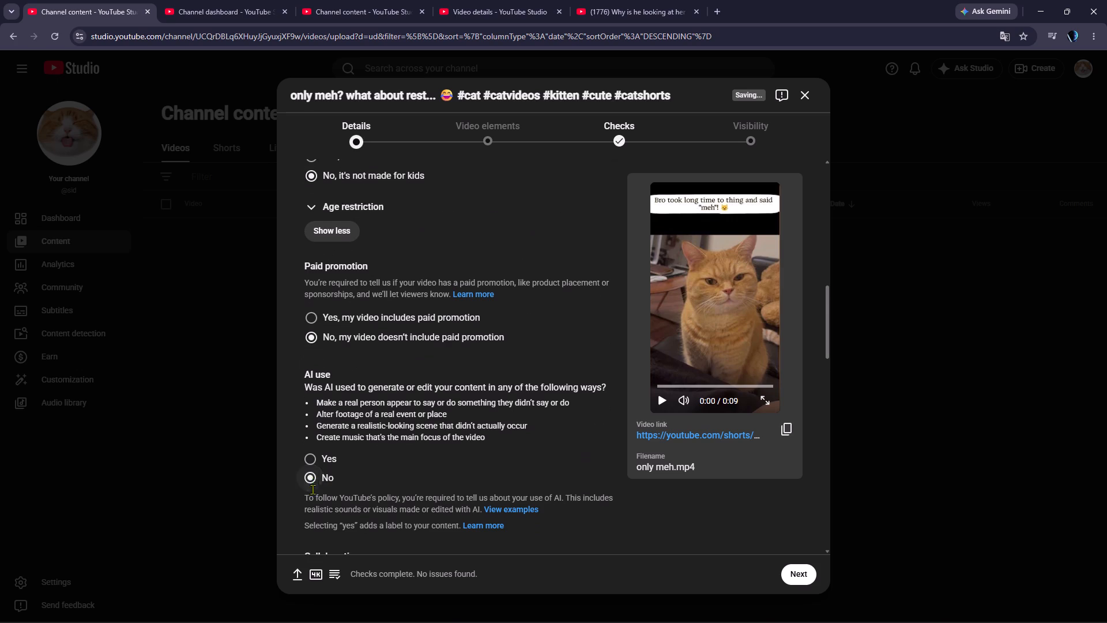
scroll(312, 489, down, 7)
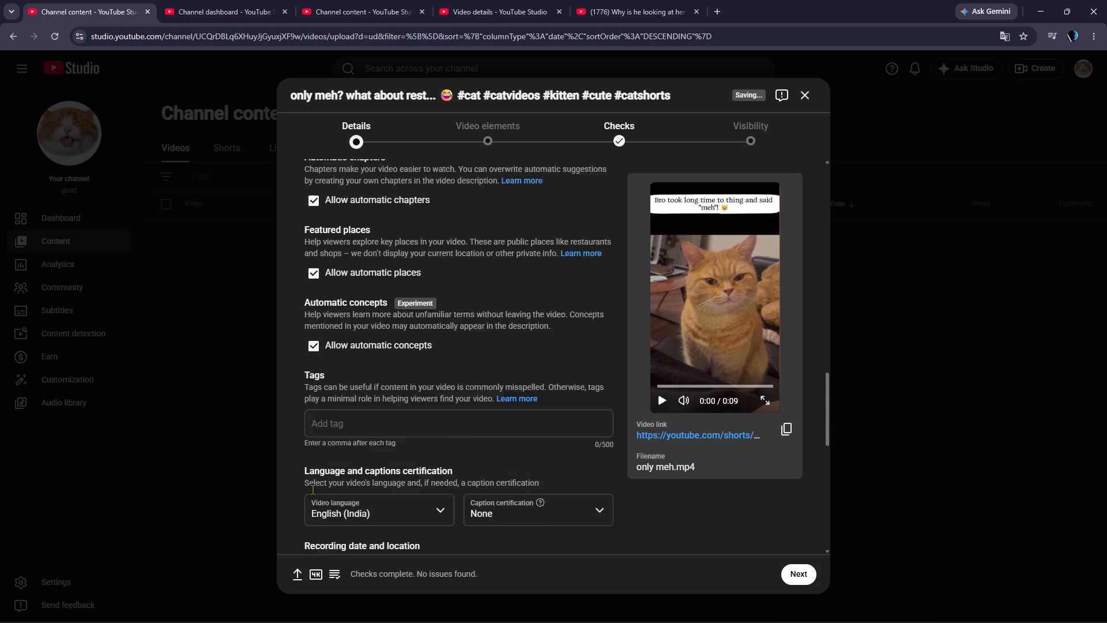
scroll(312, 489, down, 3)
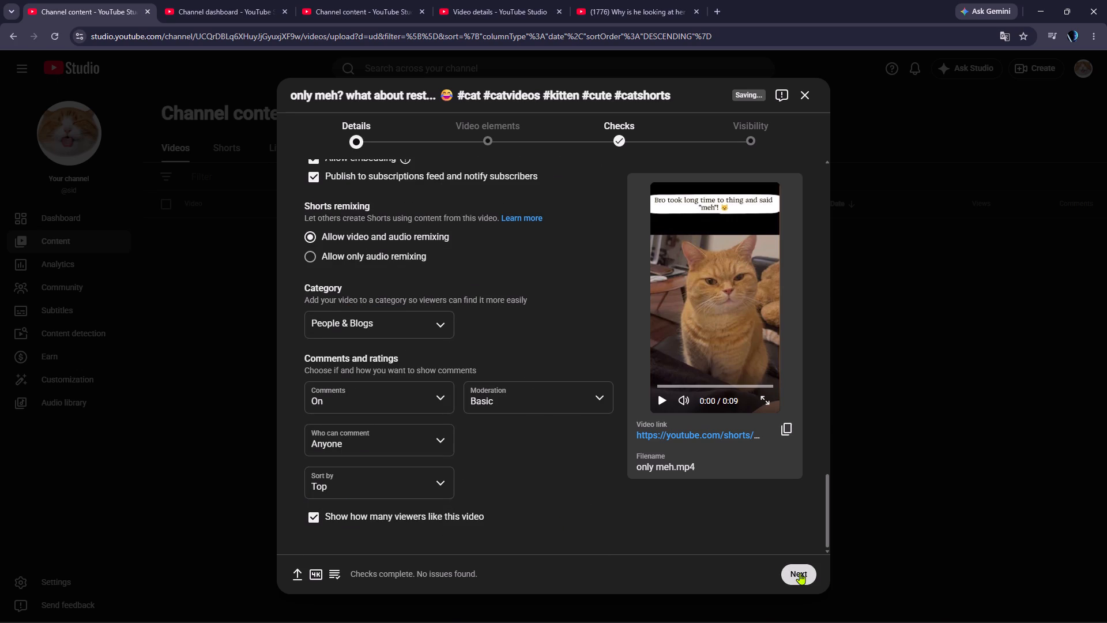
click(800, 573)
click(800, 573)
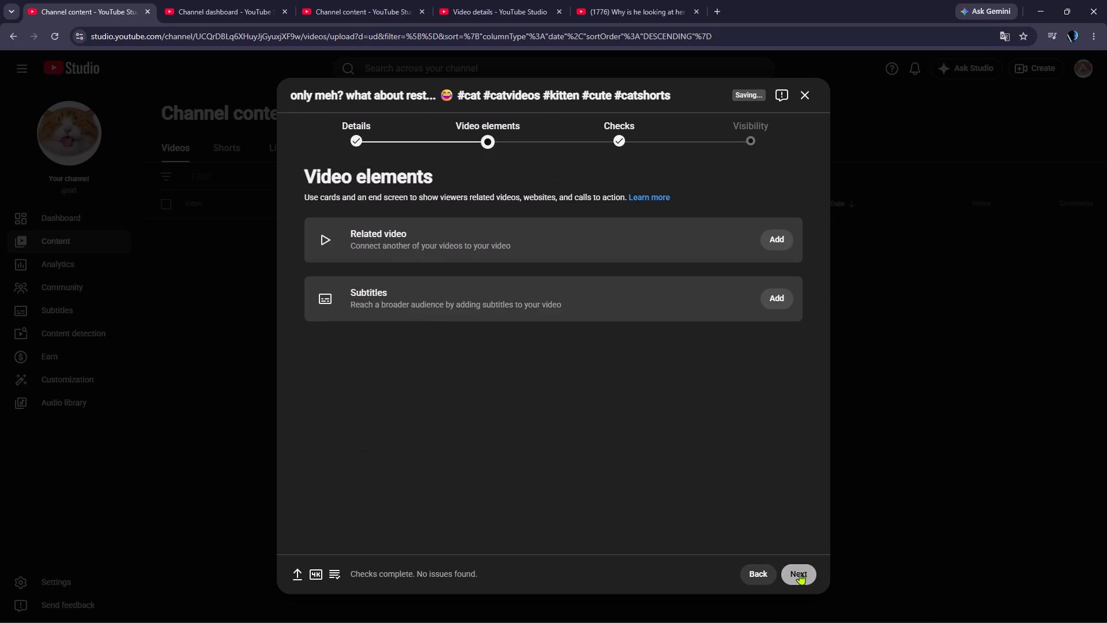
click(800, 573)
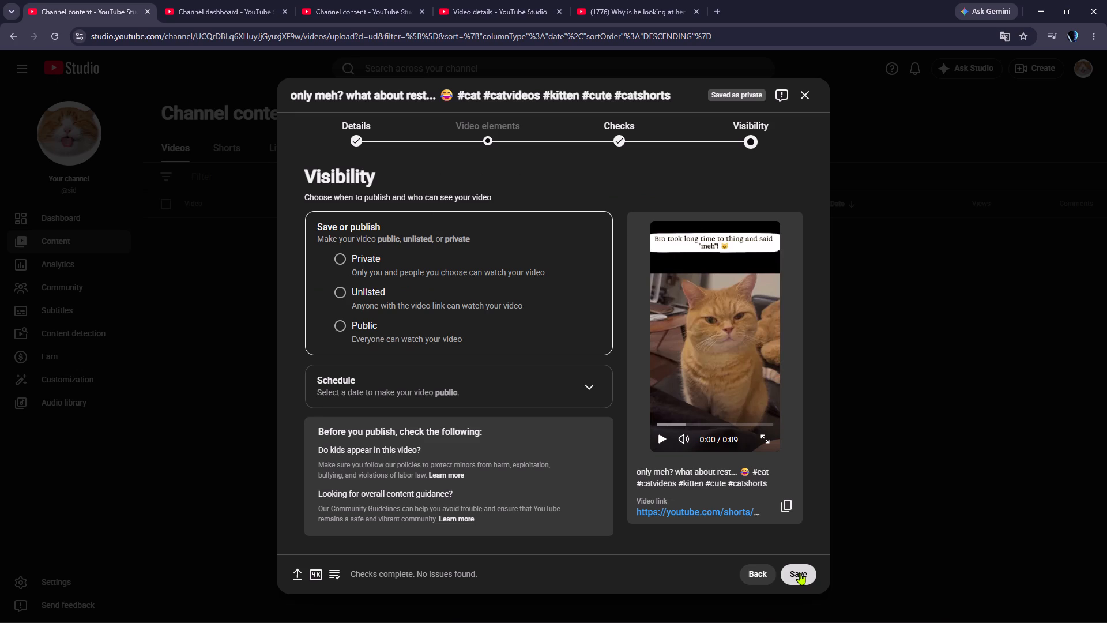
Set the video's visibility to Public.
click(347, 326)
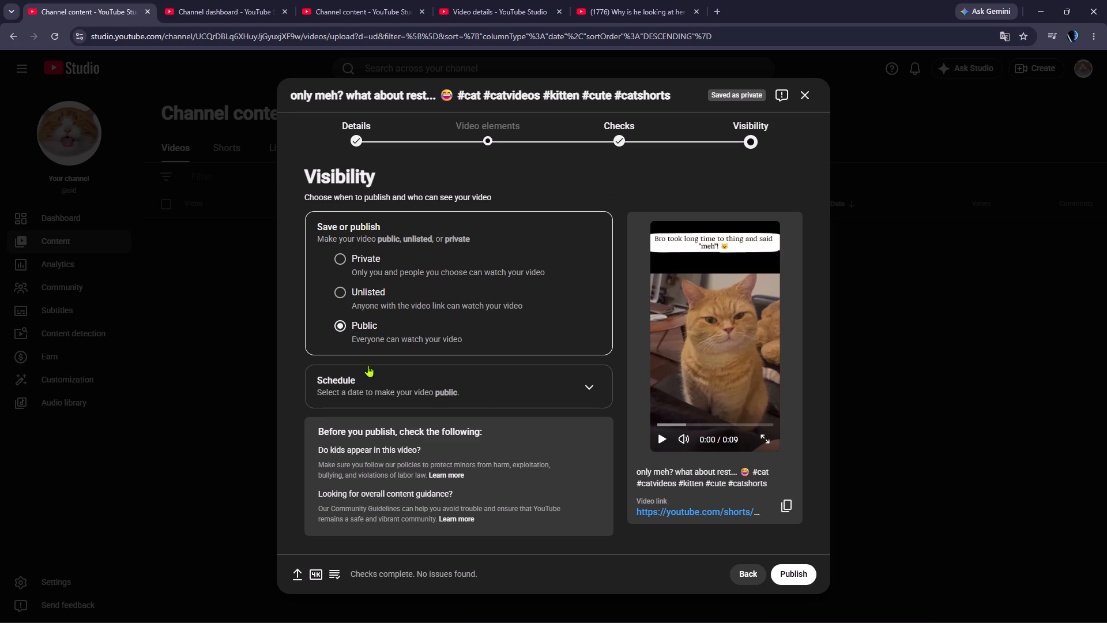
Schedule the video to go public on Nov 2, 2026 at 12:00 PM, with the time zone shown, and dismiss the confirmation.
click(374, 380)
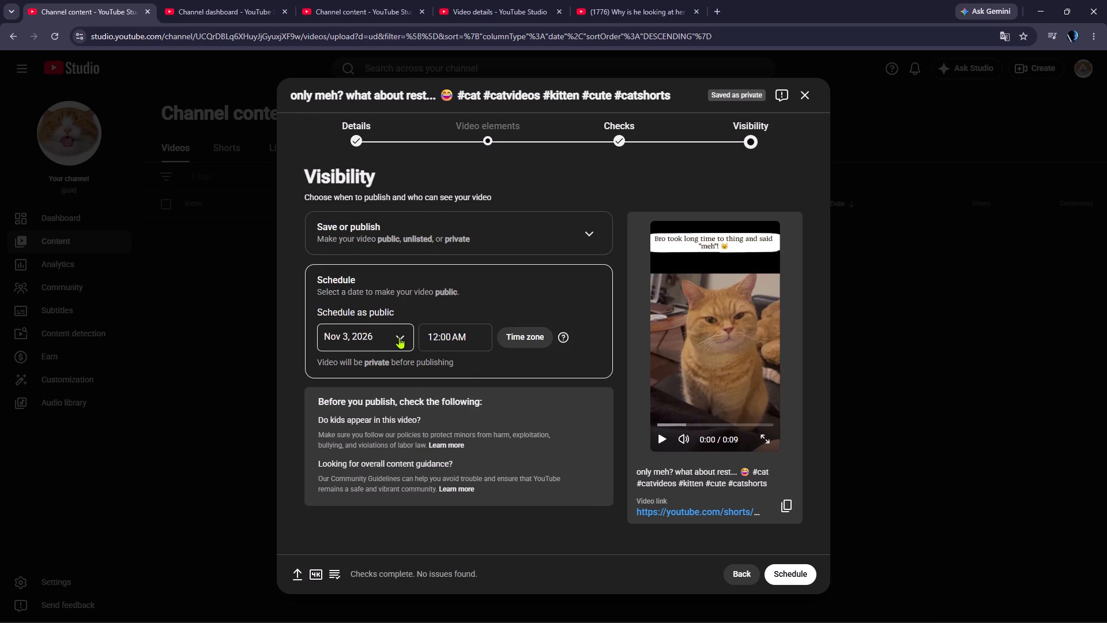
click(397, 337)
click(358, 400)
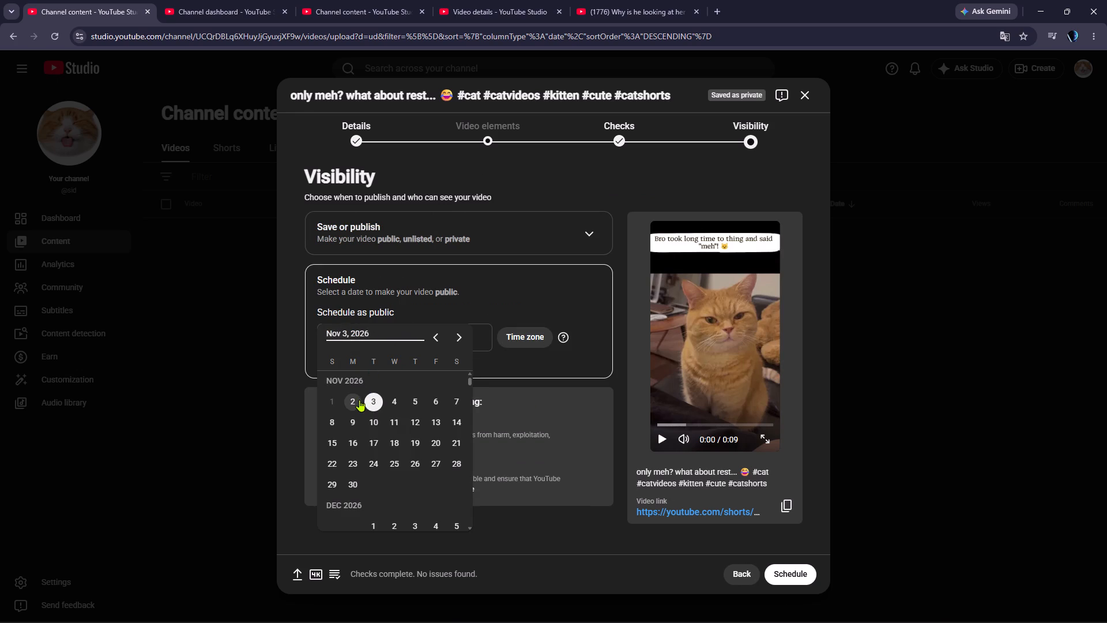
click(451, 338)
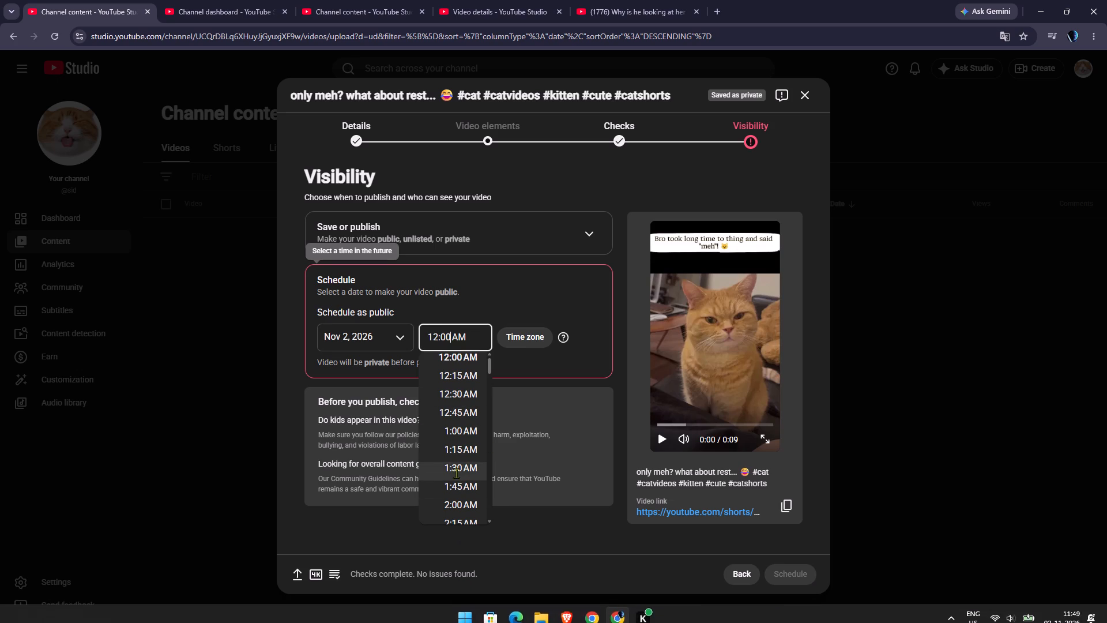
scroll(463, 467, down, 6)
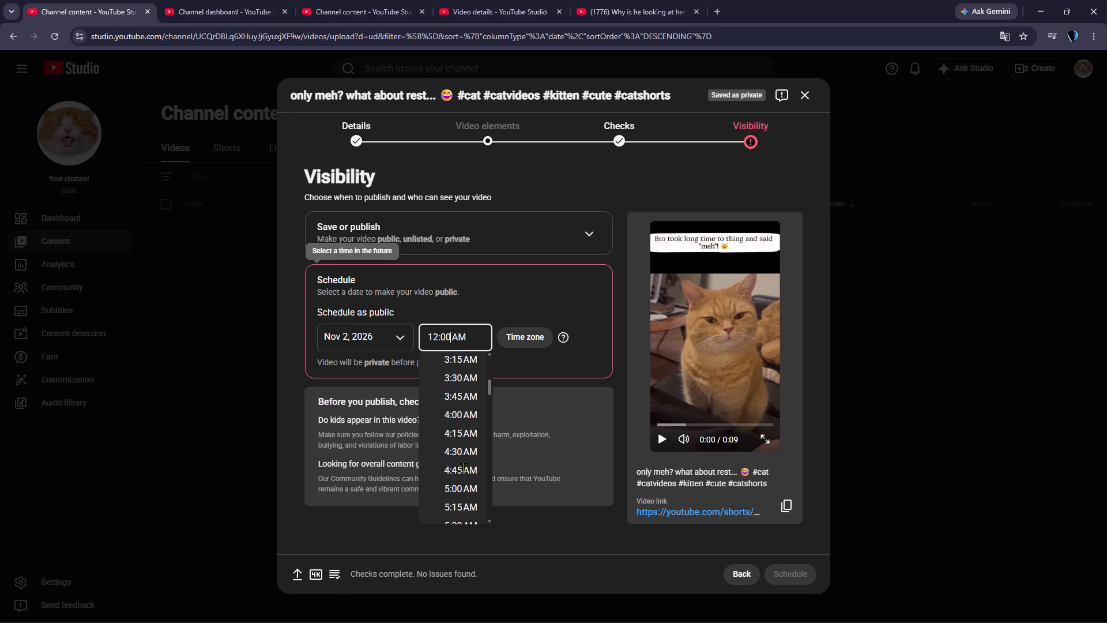
scroll(463, 467, down, 1)
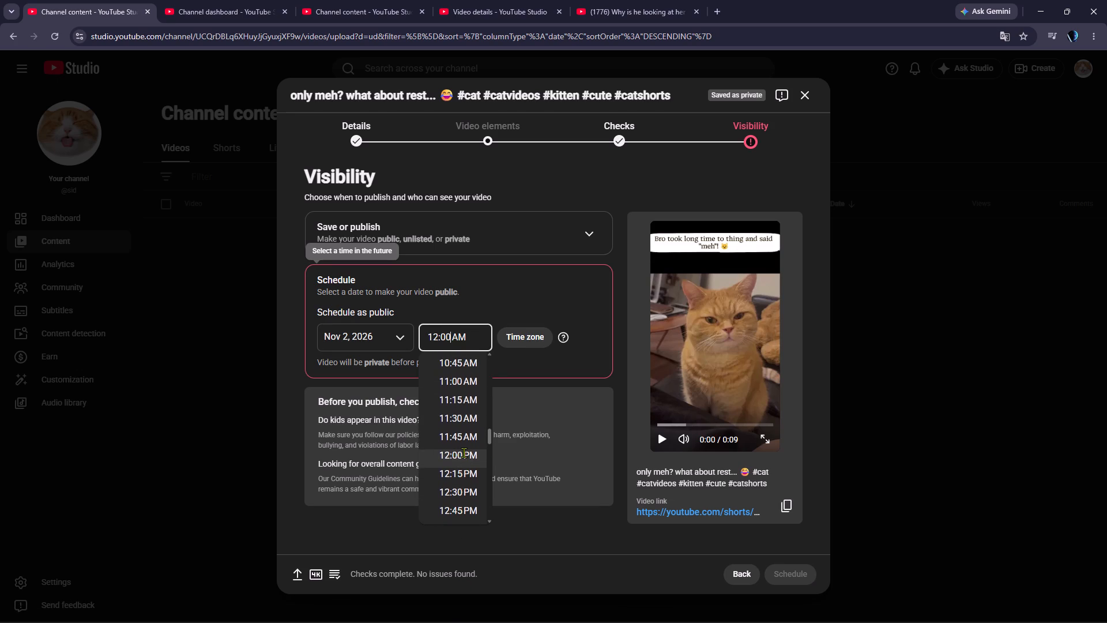
click(464, 452)
click(529, 328)
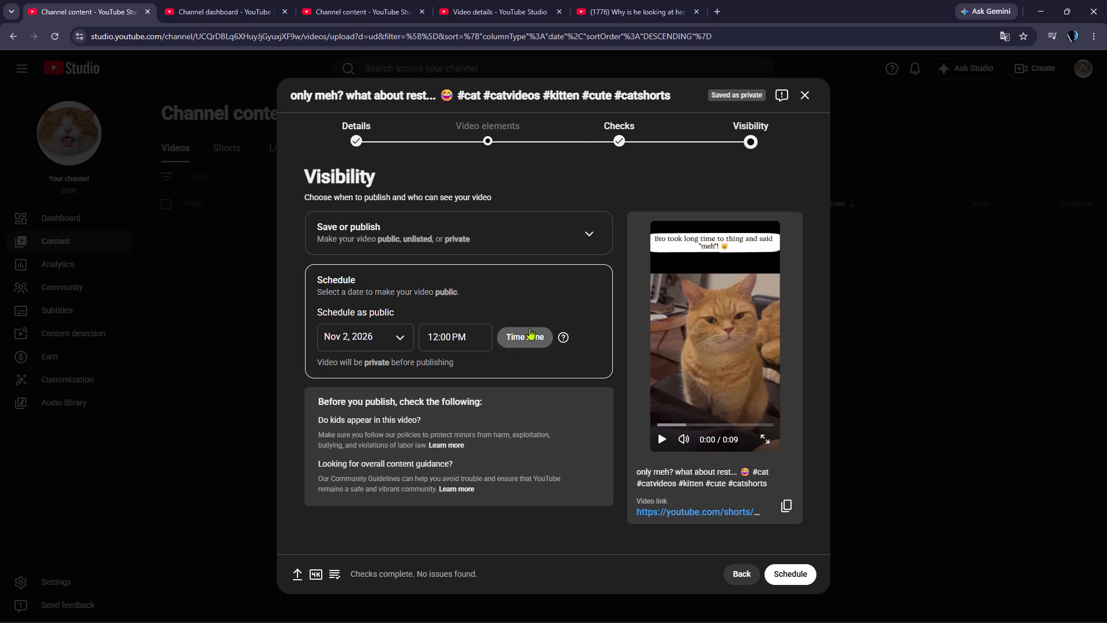
click(568, 59)
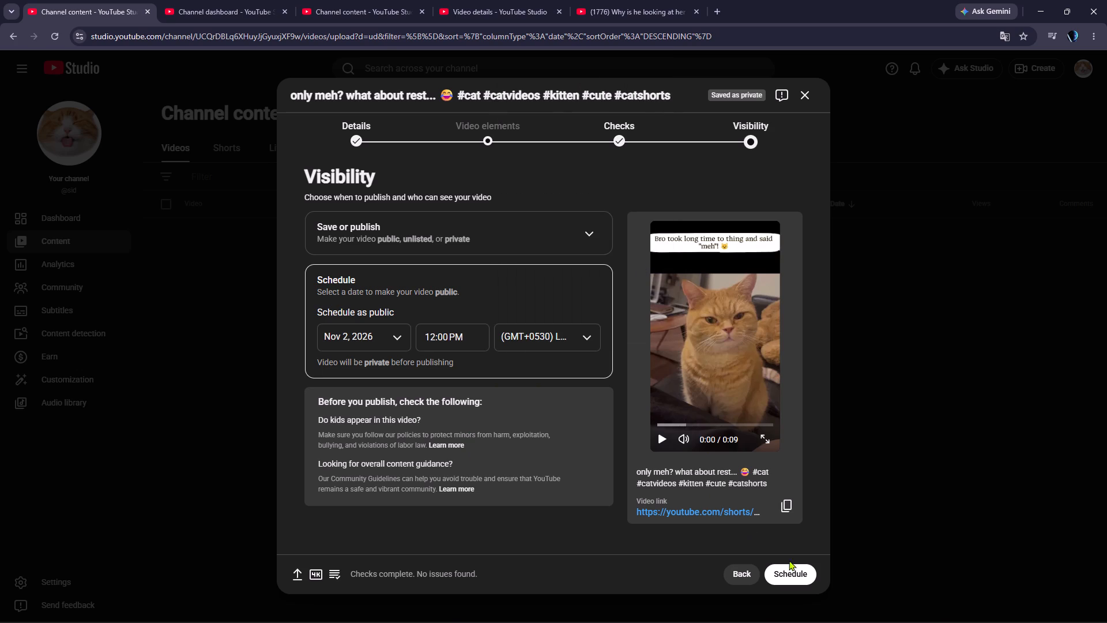
click(794, 573)
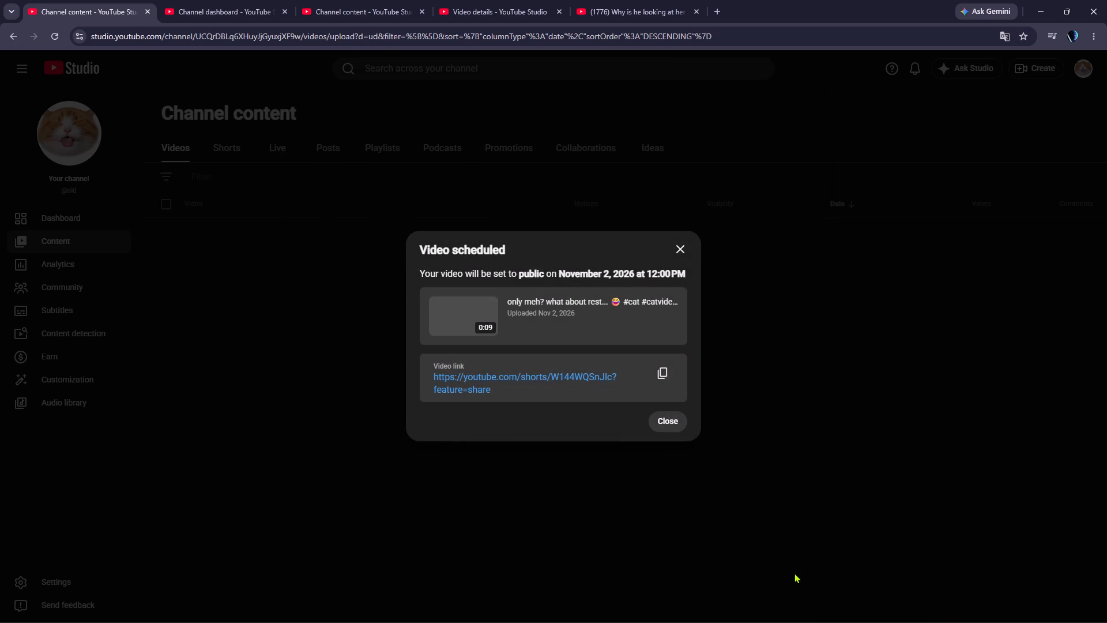
click(671, 422)
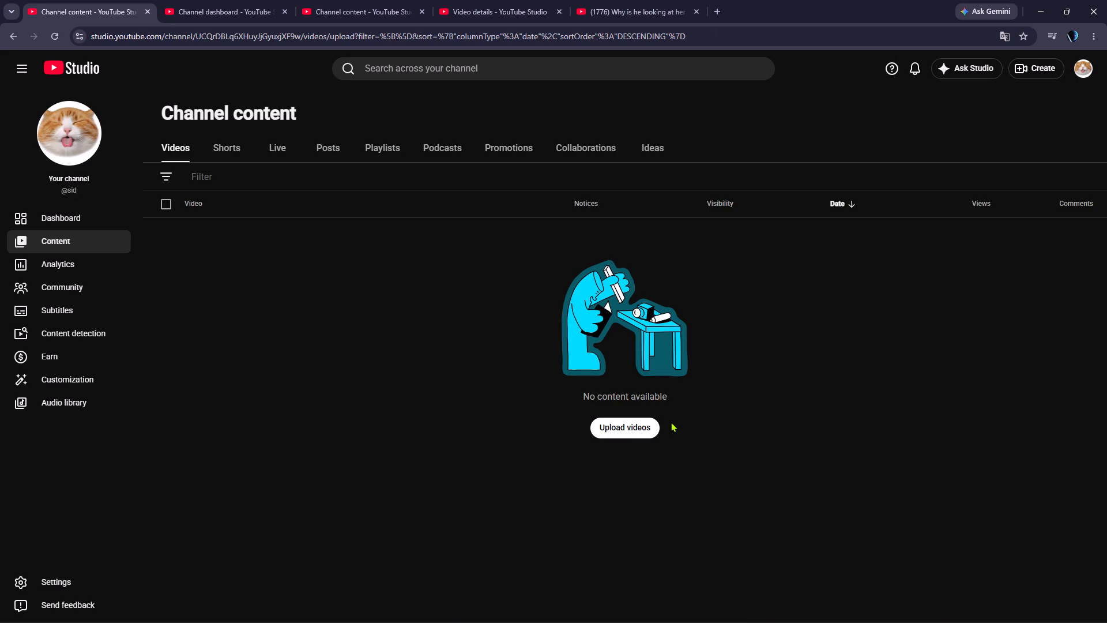
Examine the channel's list of Shorts from the newest entry down to the oldest.
click(236, 156)
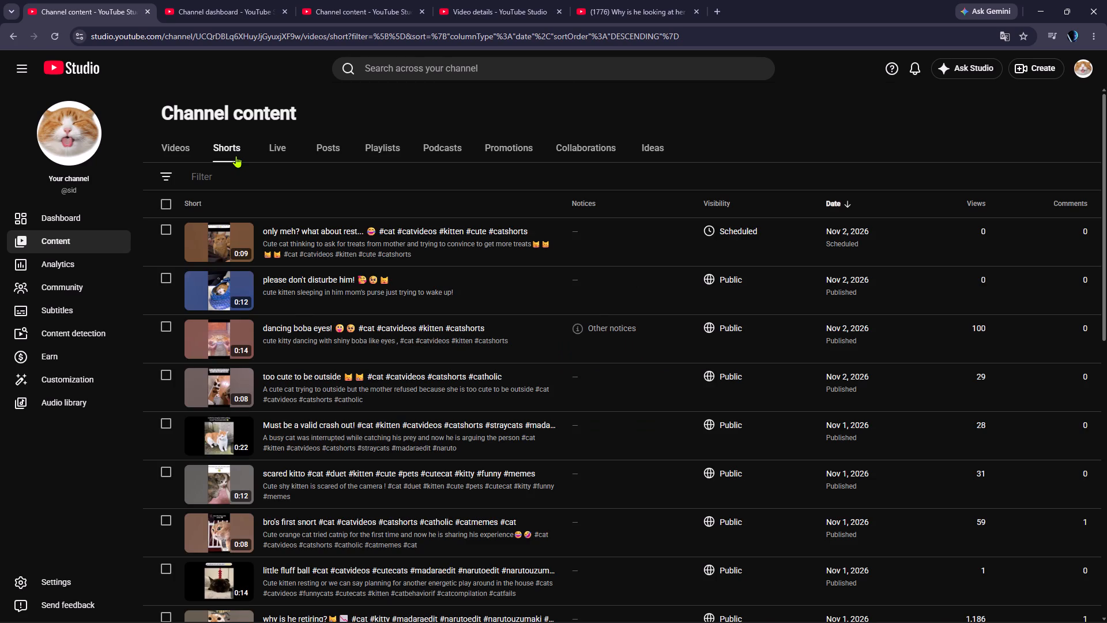
scroll(450, 386, down, 1)
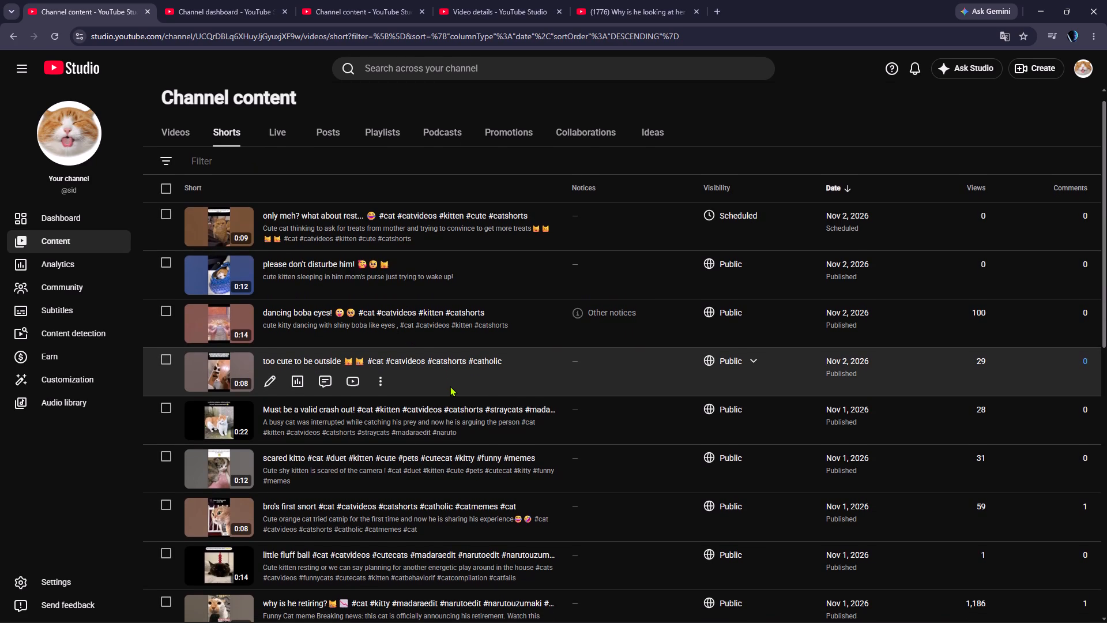
scroll(450, 386, down, 5)
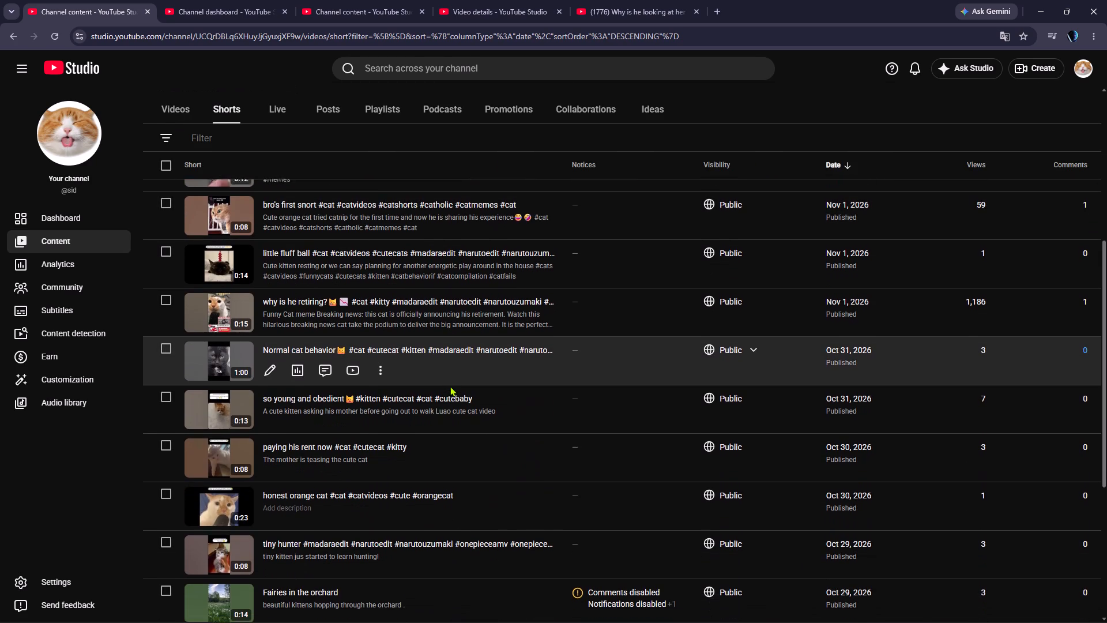
scroll(450, 386, down, 2)
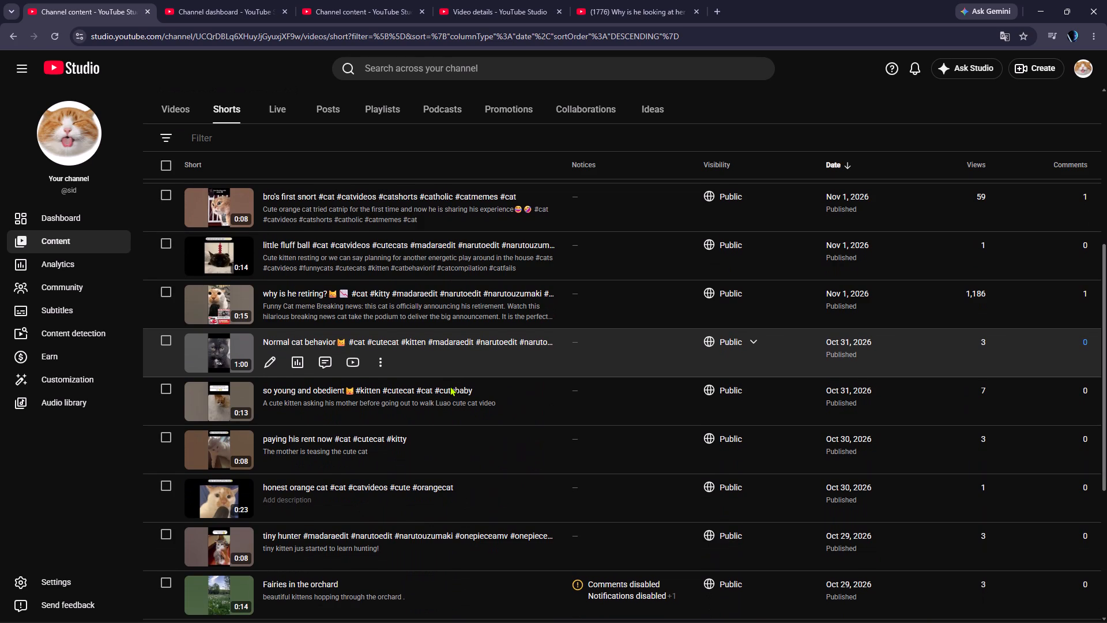
scroll(450, 386, down, 6)
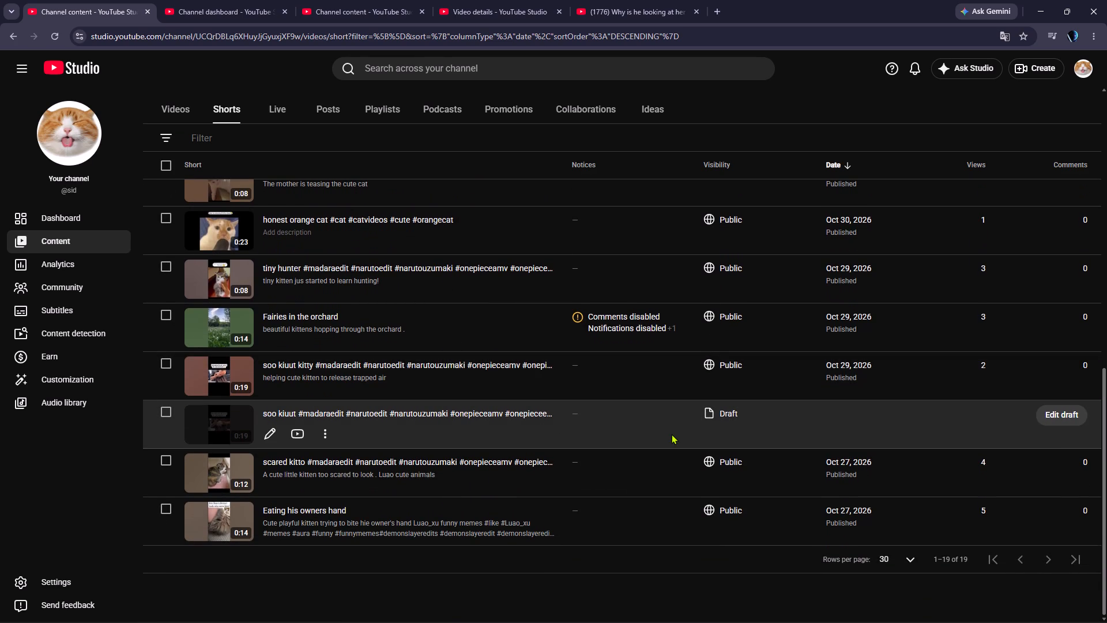
scroll(745, 471, down, 1)
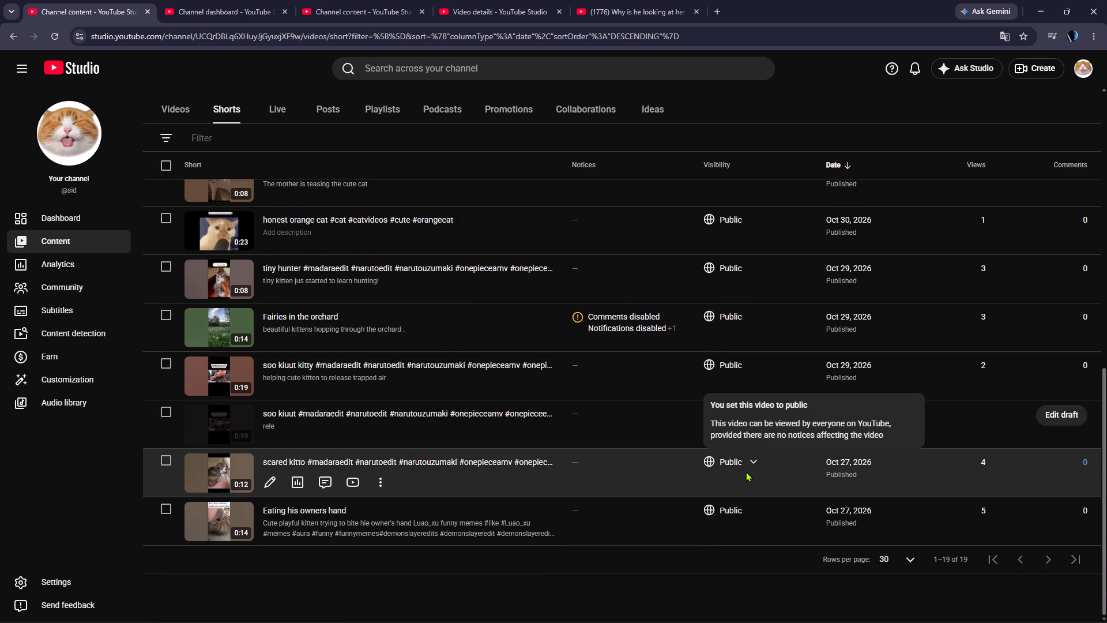
scroll(745, 471, down, 1)
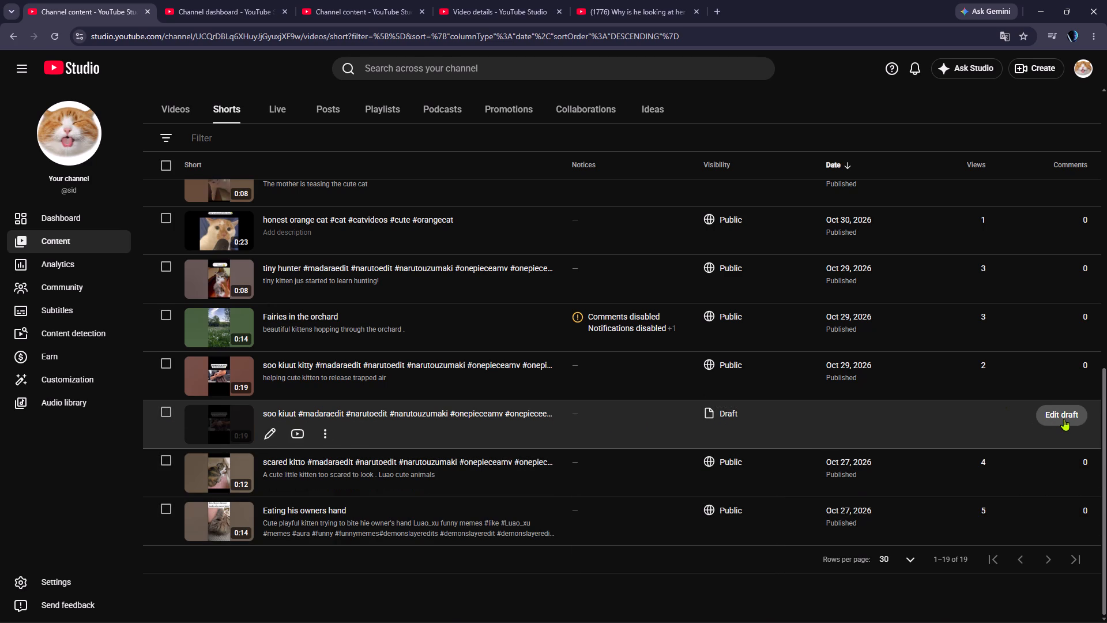
Open the "soo kiuut" draft Short for editing and replace its description with "Helping little kitten to release air out of her stomach".
click(1064, 419)
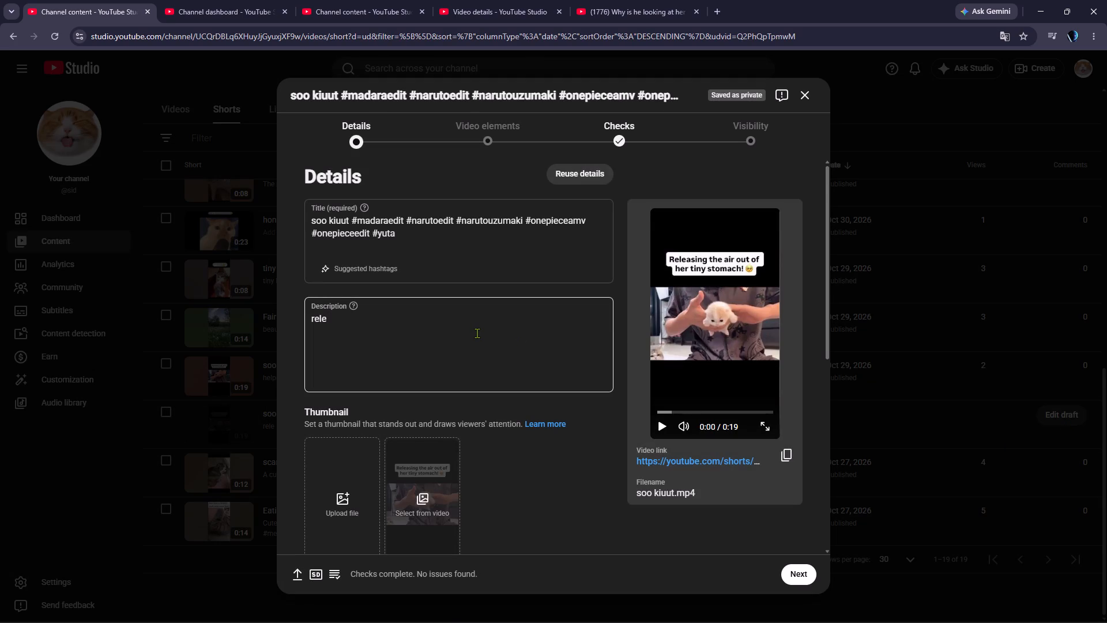
click(477, 333)
key(BackSpace)
key(BackSpace)
key(BackSpace)
key(BackSpace)
key(BackSpace)
key(BackSpace)
key(BackSpace)
key(BackSpace)
key(BackSpace)
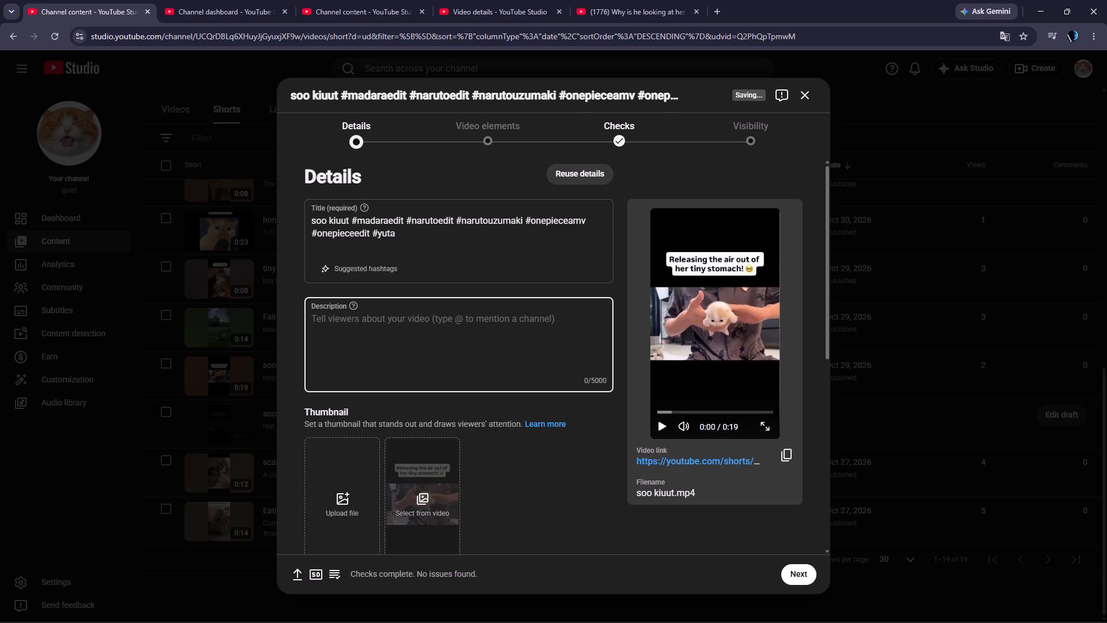
key(h)
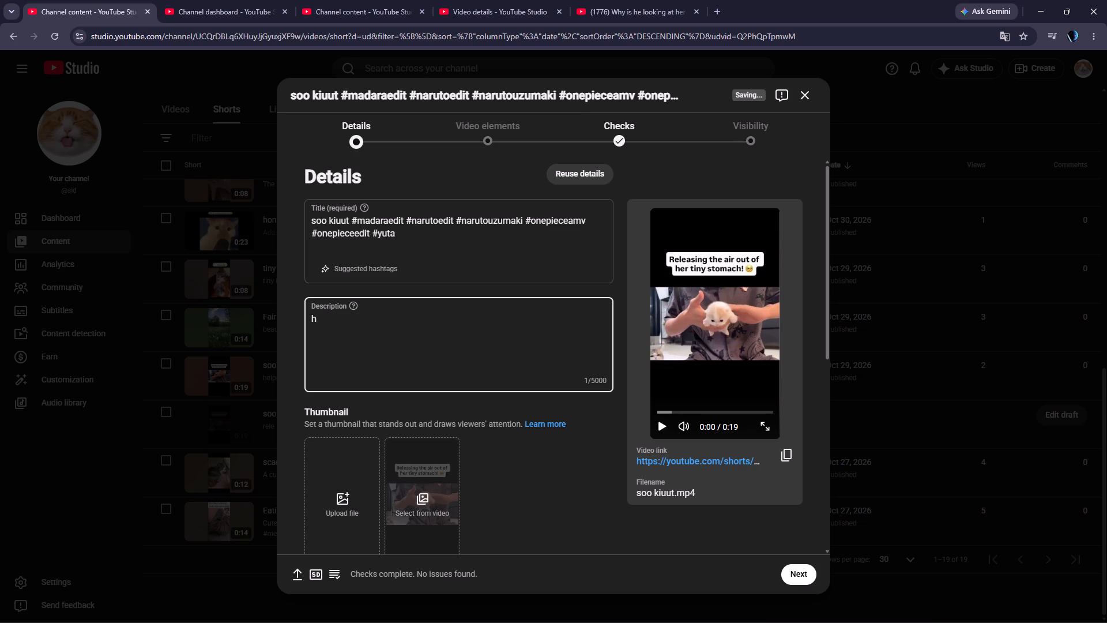
key(BackSpace)
text(Helping)
key(space)
text(li)
text(ttle kitten to re)
text(lease)
key(space)
text(air out of her stomach)
key(space)
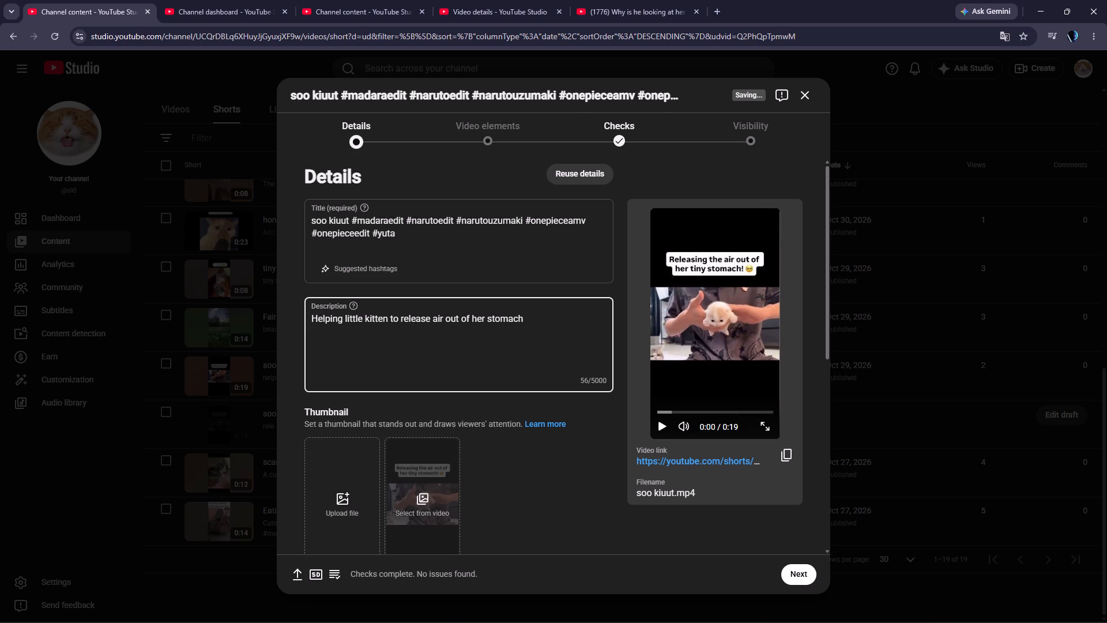
key(semicolon)
key(BackSpace)
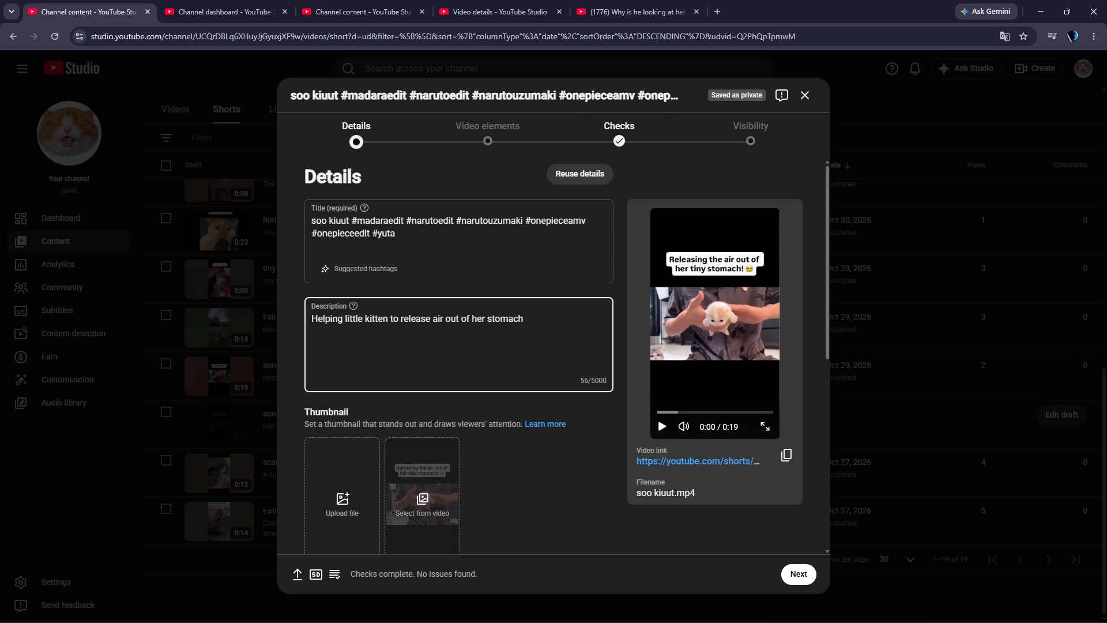
Add four different cat face emojis and a pleading face emoji to the end of the draft's description.
key(super+semicolon)
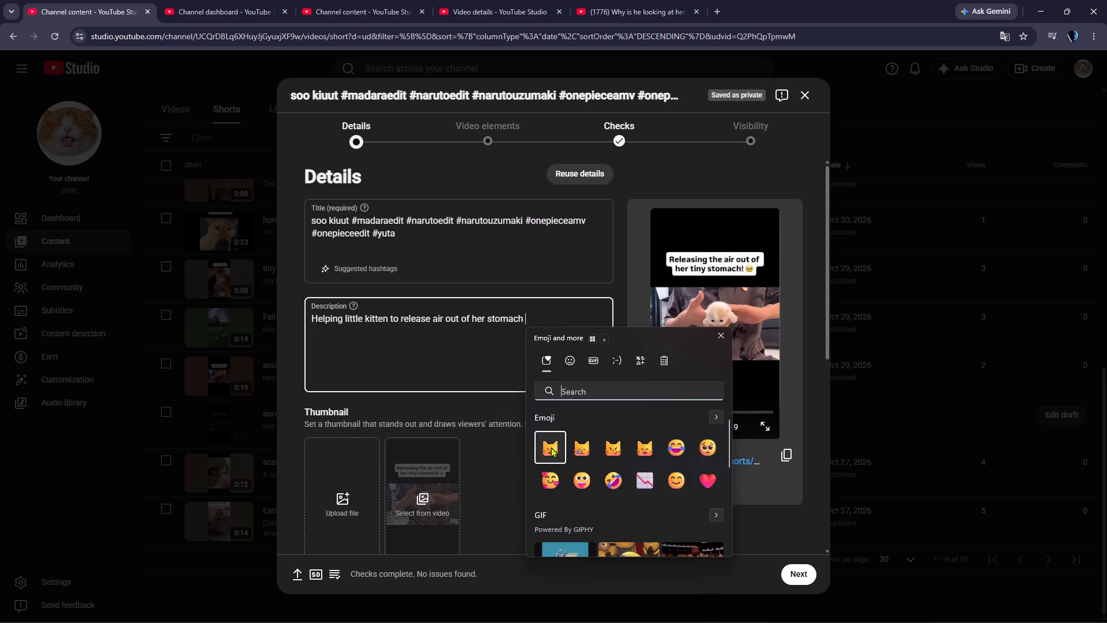
click(551, 447)
click(582, 451)
click(605, 452)
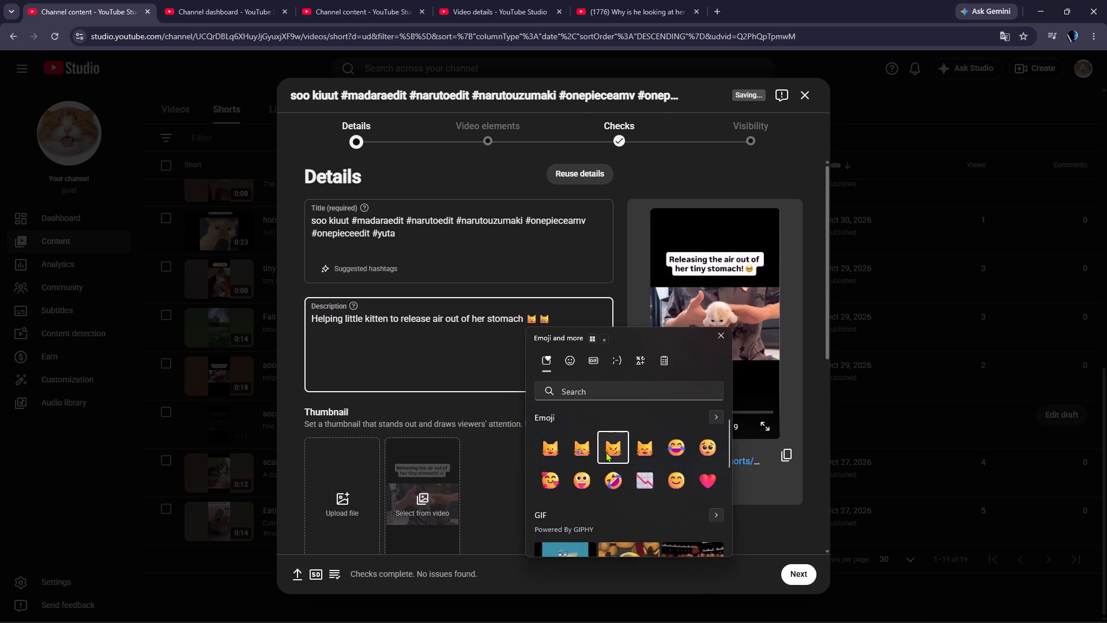
click(640, 449)
click(717, 446)
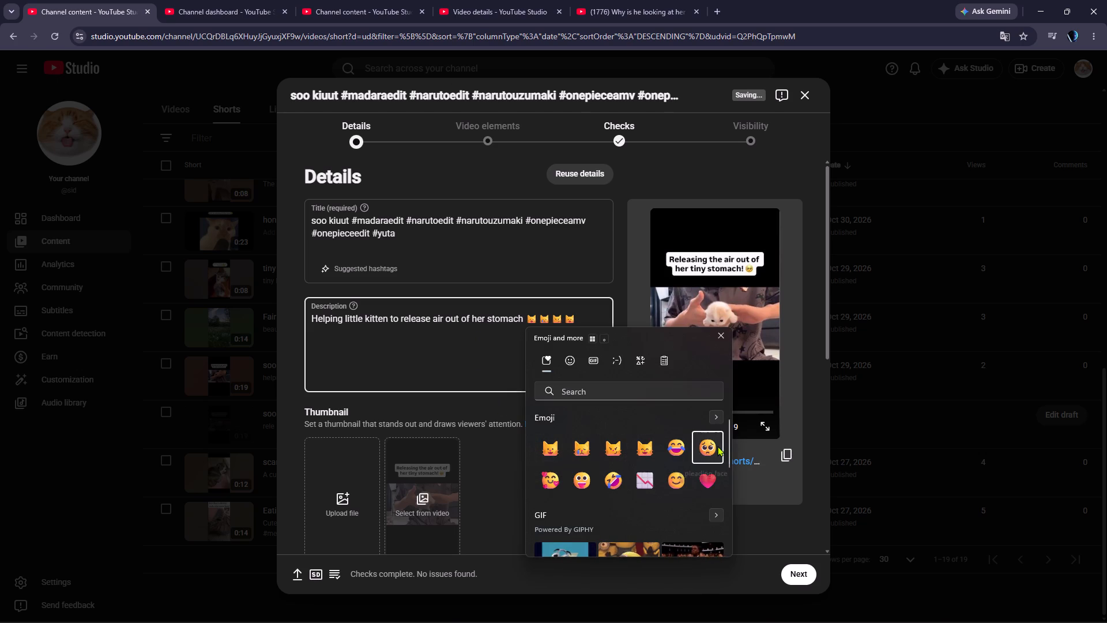
Add a smiling face emoji and a heart emoji to the end of the draft's description and close the emoji picker.
click(680, 478)
click(695, 478)
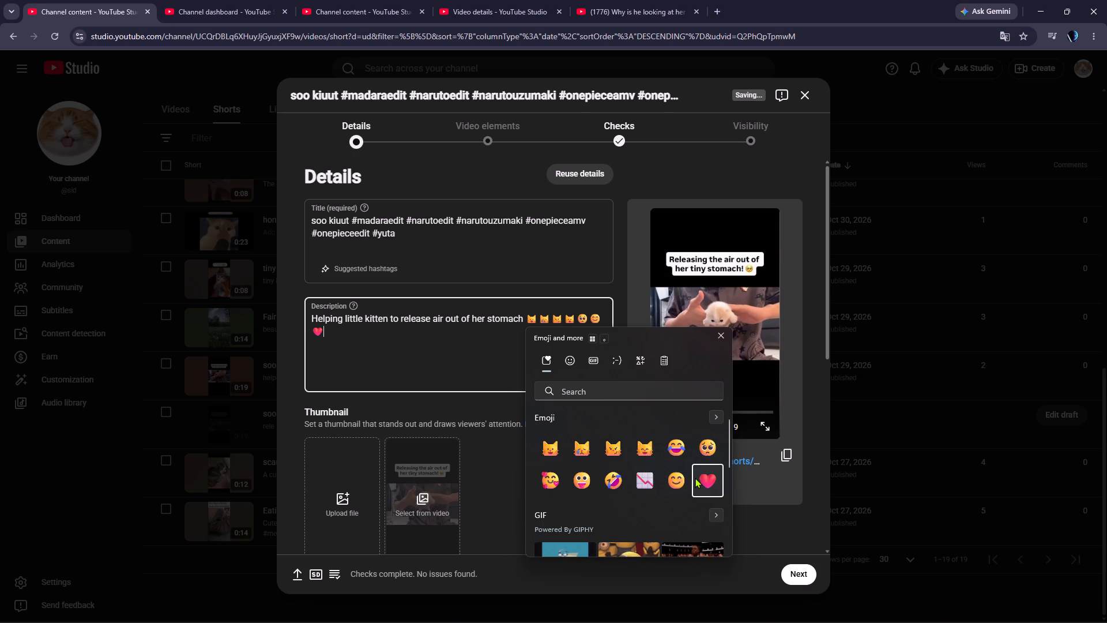
click(420, 365)
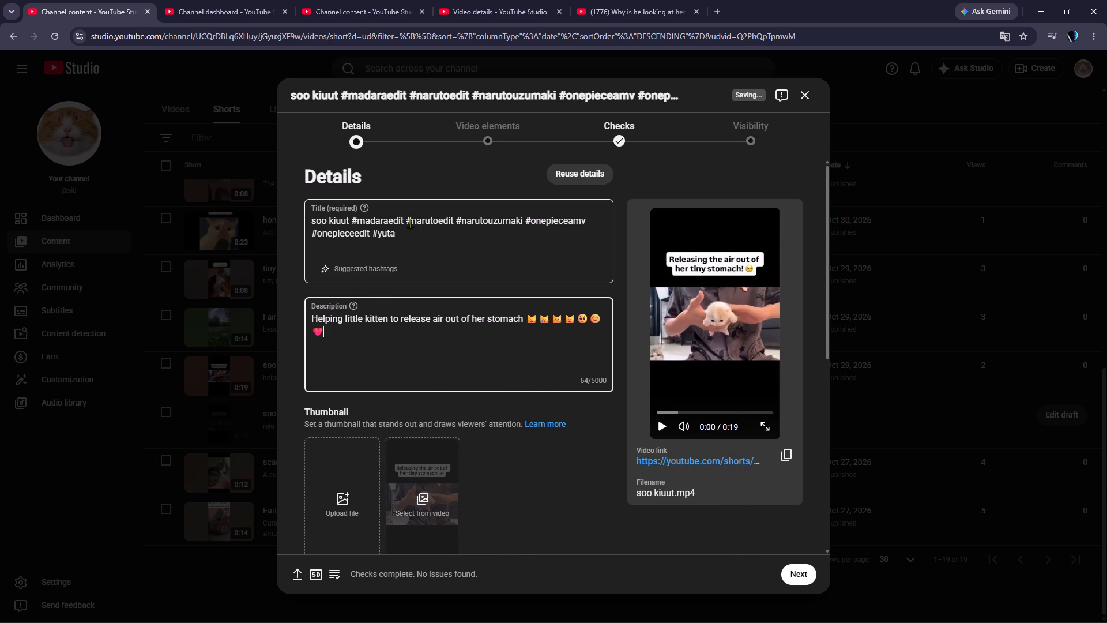
Replace the title hashtags after #madaraedit with the suggested #cat #duet #kitten #cute #pets #cutecat #kitty #funny #memes #funnycats.
drag(405, 222, 538, 233)
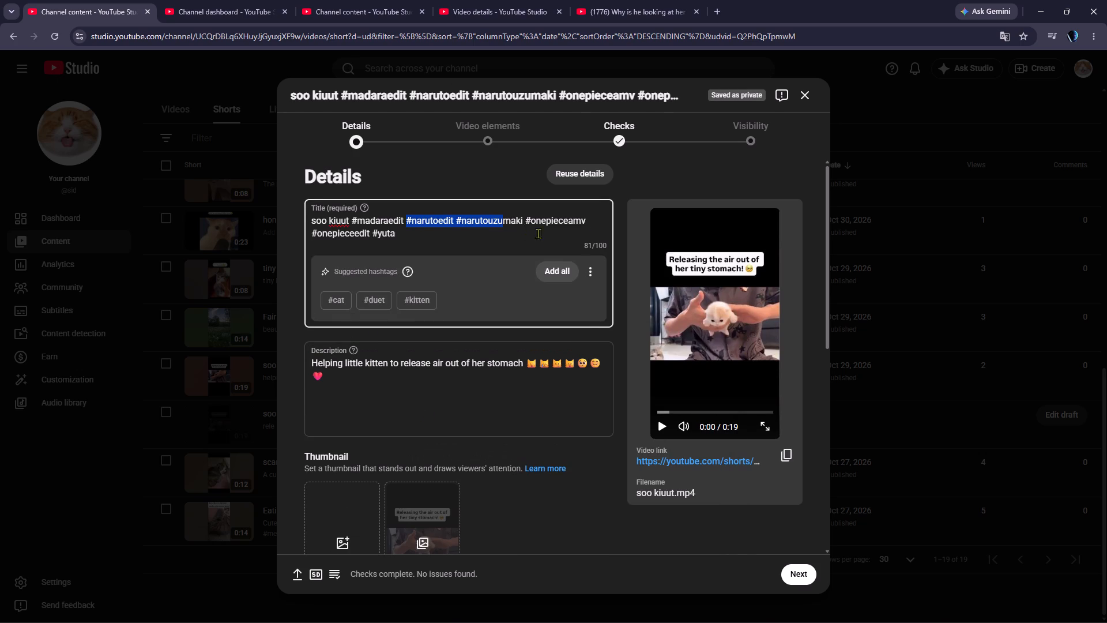
drag(538, 233, 573, 246)
key(BackSpace)
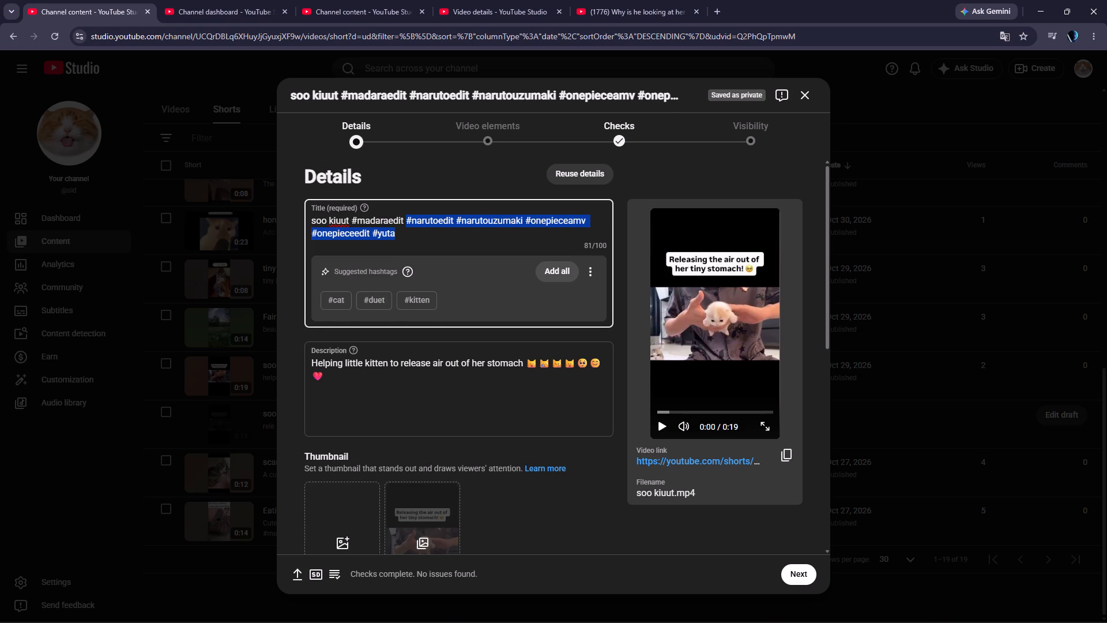
click(563, 260)
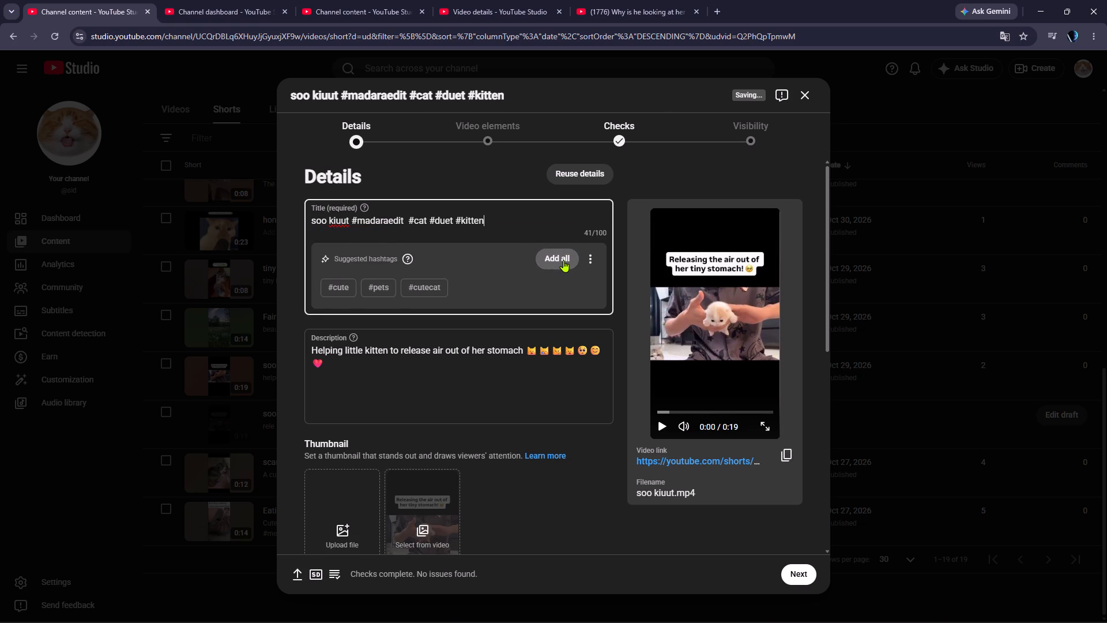
click(563, 260)
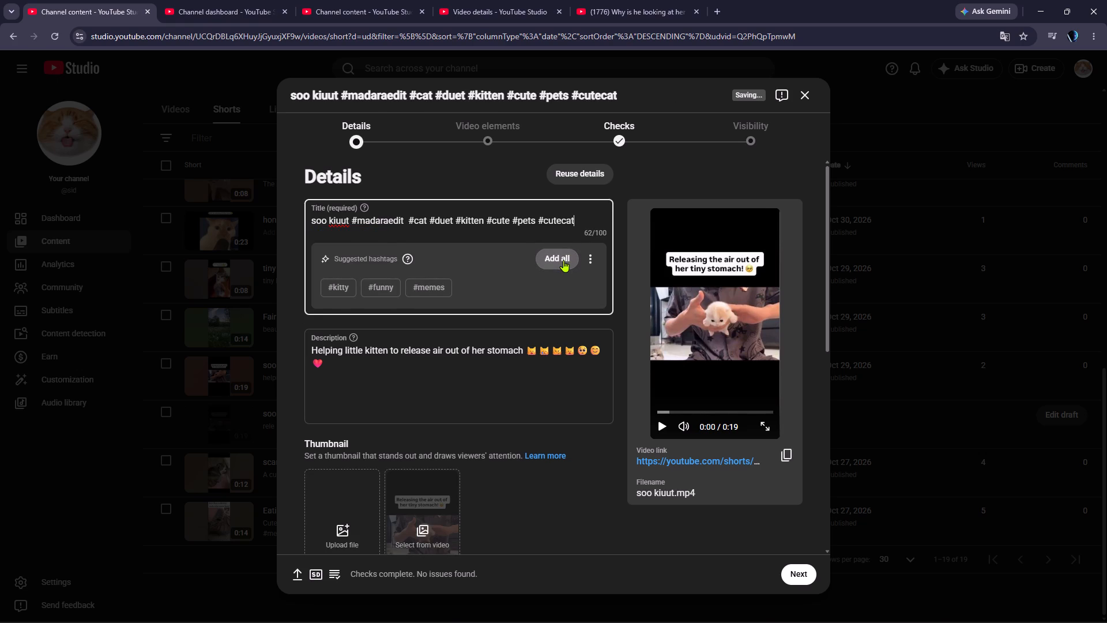
click(563, 260)
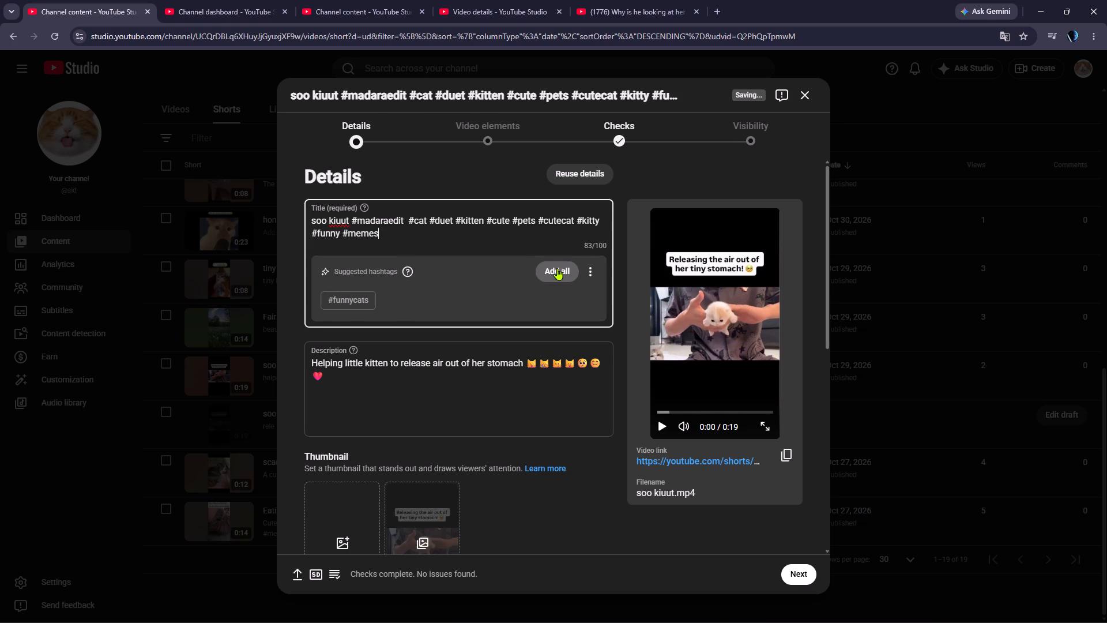
click(556, 268)
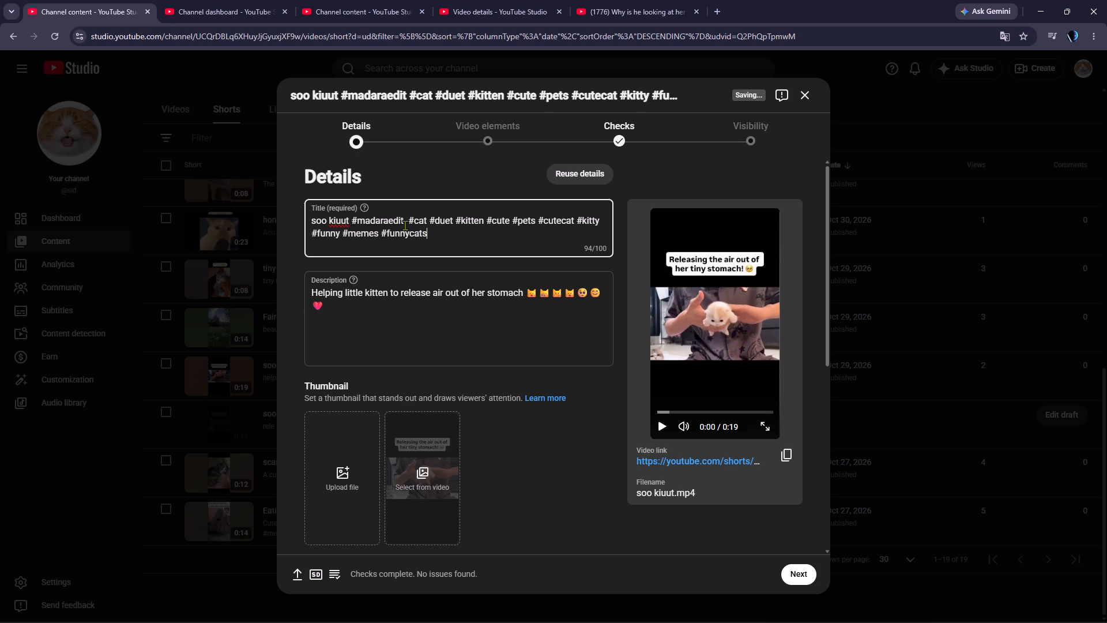
Copy the title's hashtags from #cat onward into the description, a few lines below its text, completing the last one as #funnycatspage.
drag(405, 224, 439, 240)
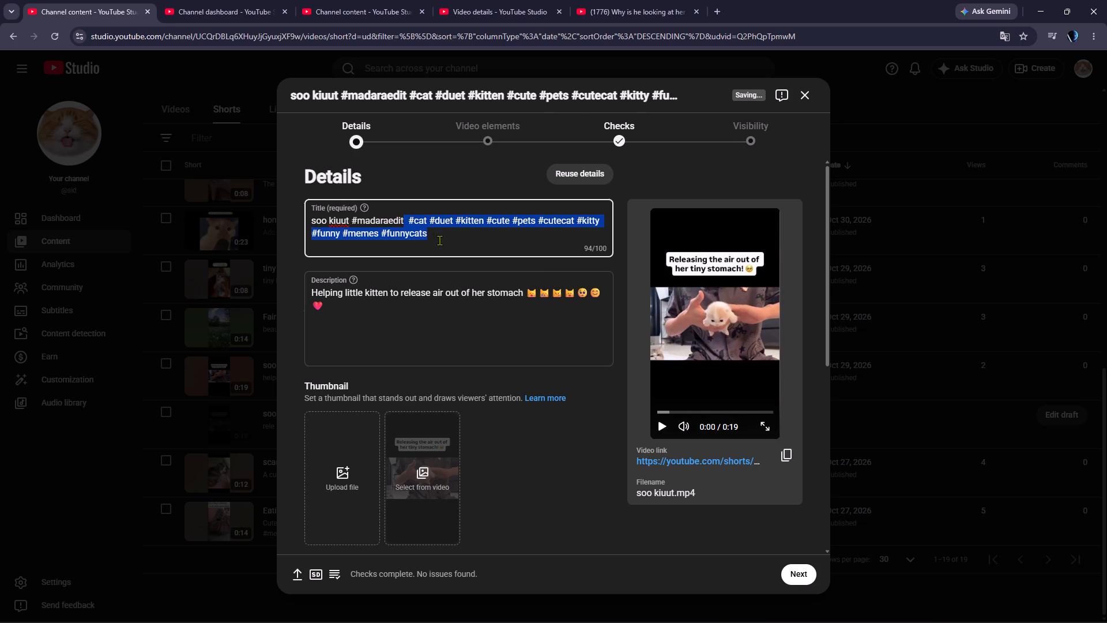
key(ctrl+c)
click(411, 325)
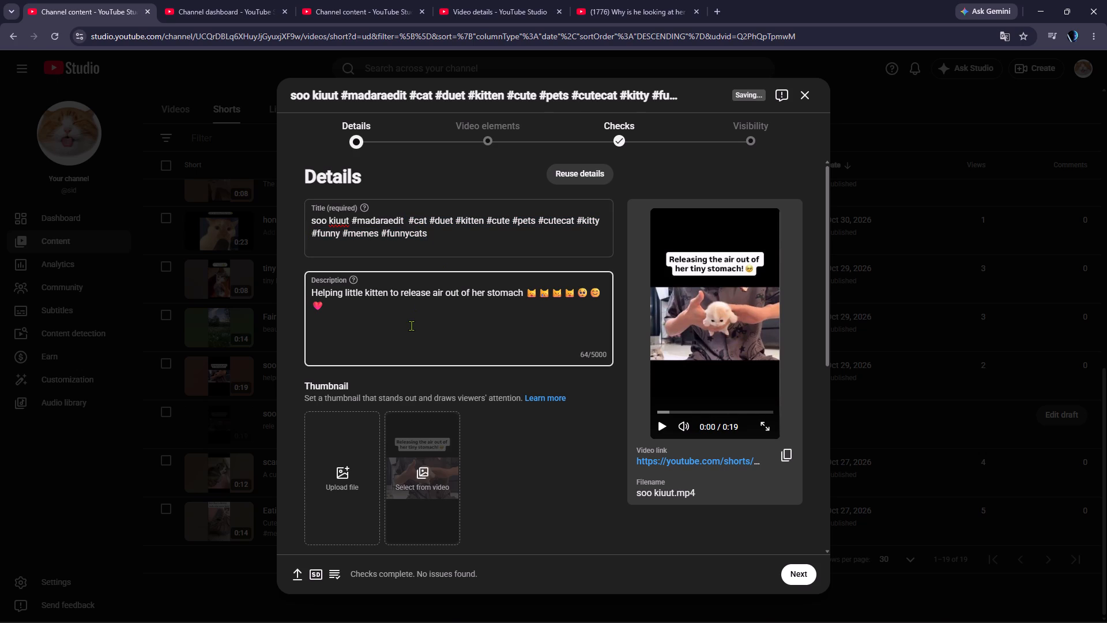
key(Return)
key(Return)
key(Return)
key(Return)
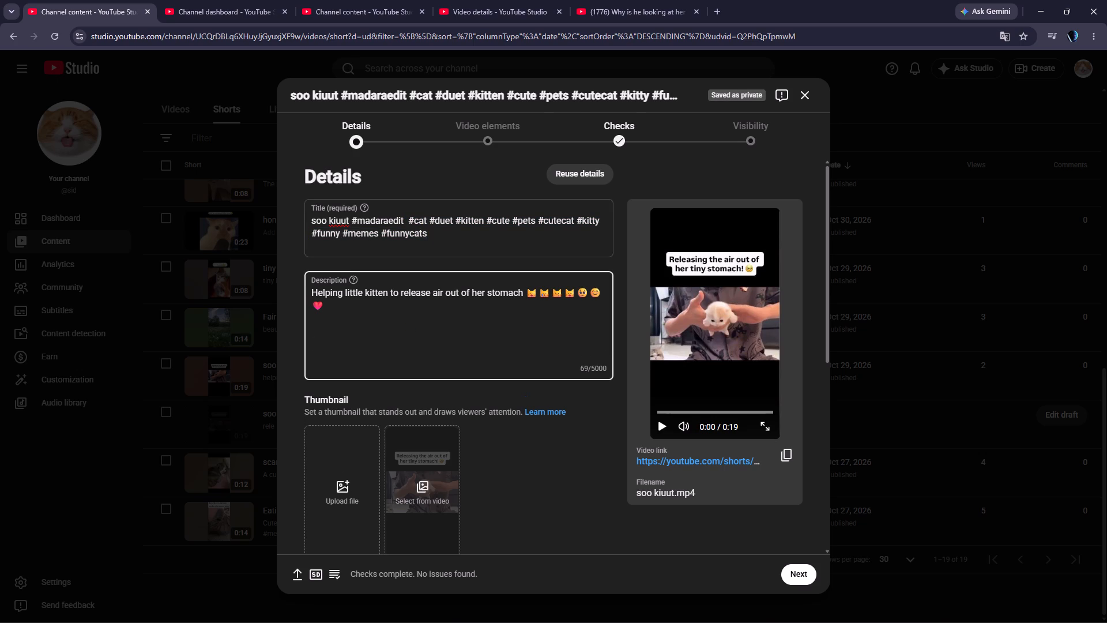
key(BackSpace)
key(ctrl+v)
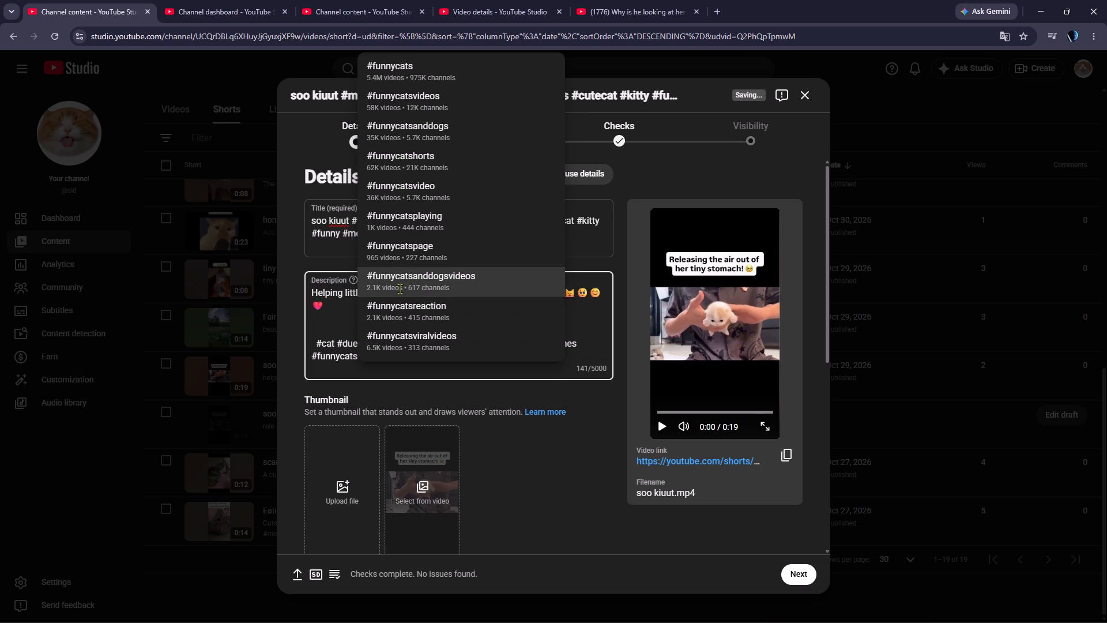
click(402, 260)
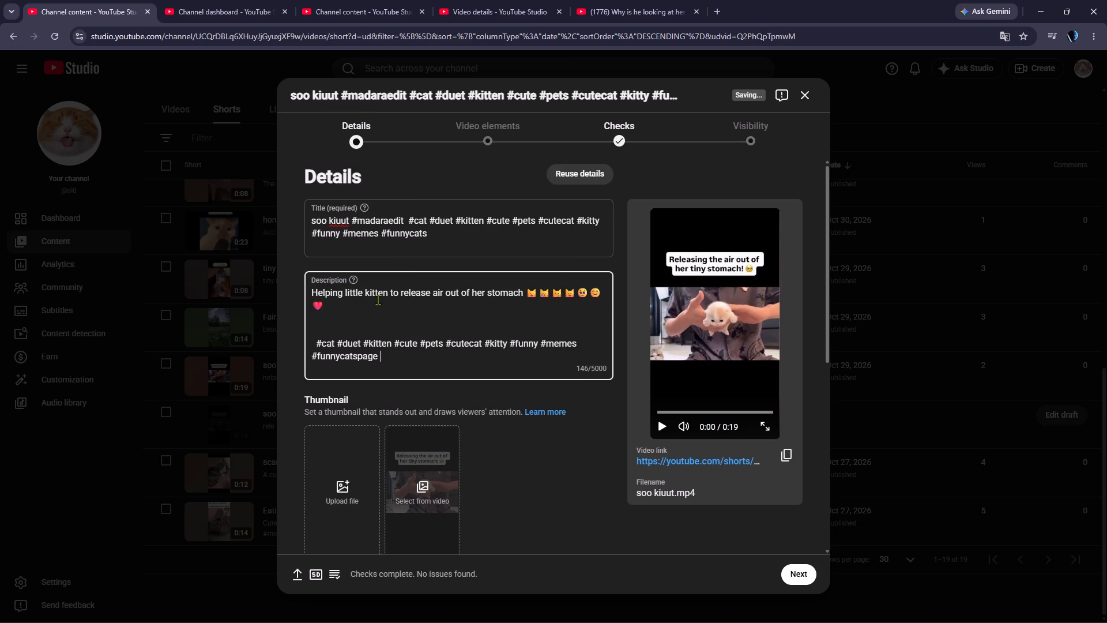
Set the first of the three offered video frames as the Short's thumbnail.
click(430, 481)
click(428, 364)
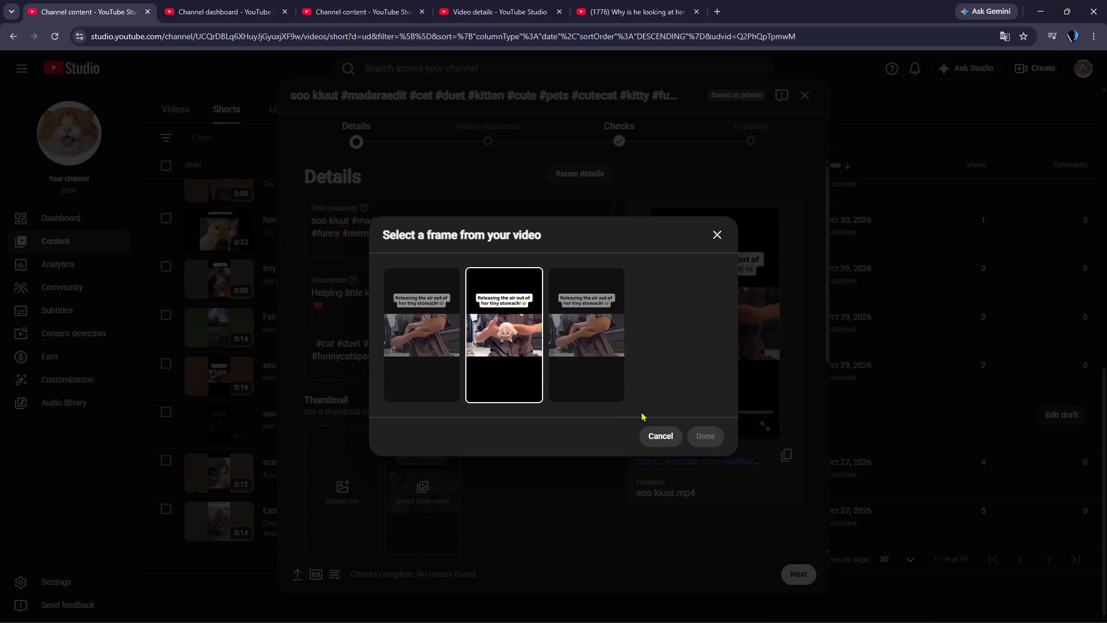
click(419, 330)
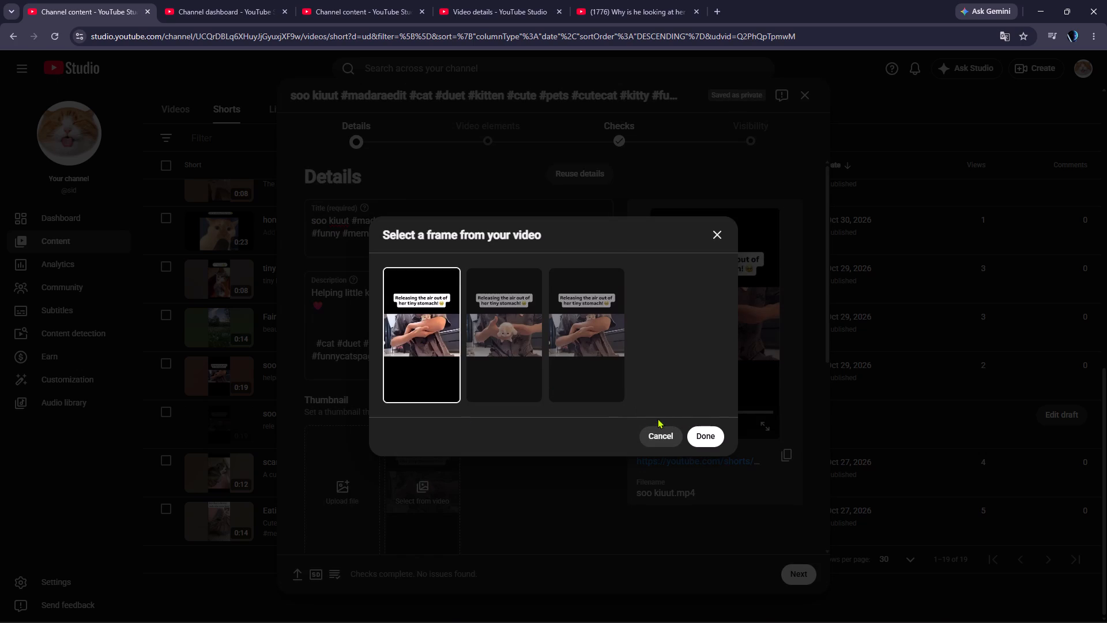
click(508, 336)
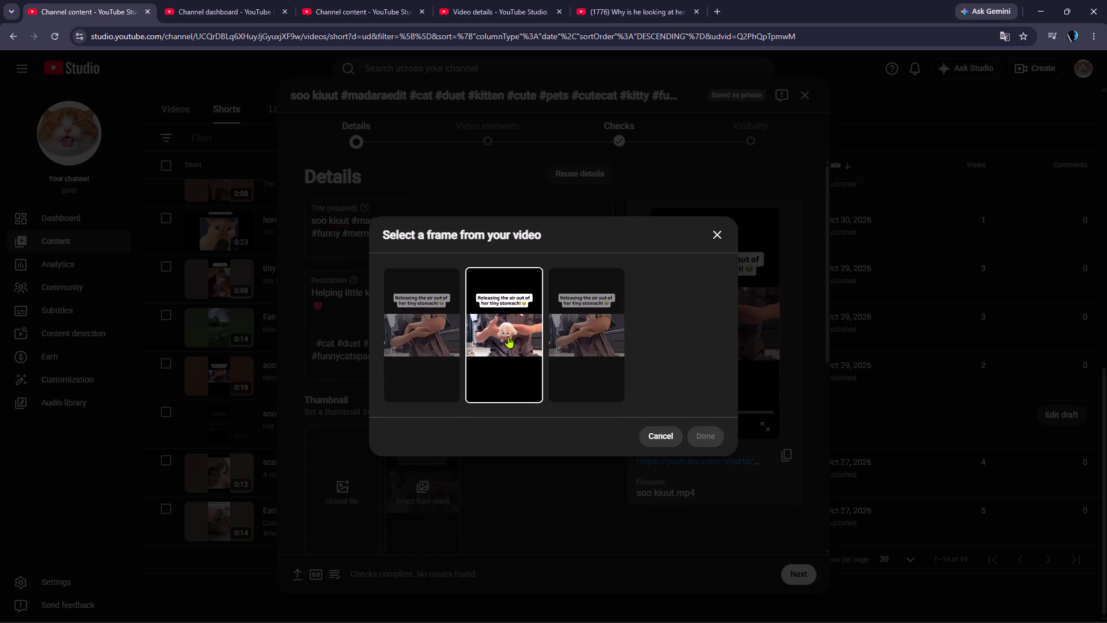
click(423, 345)
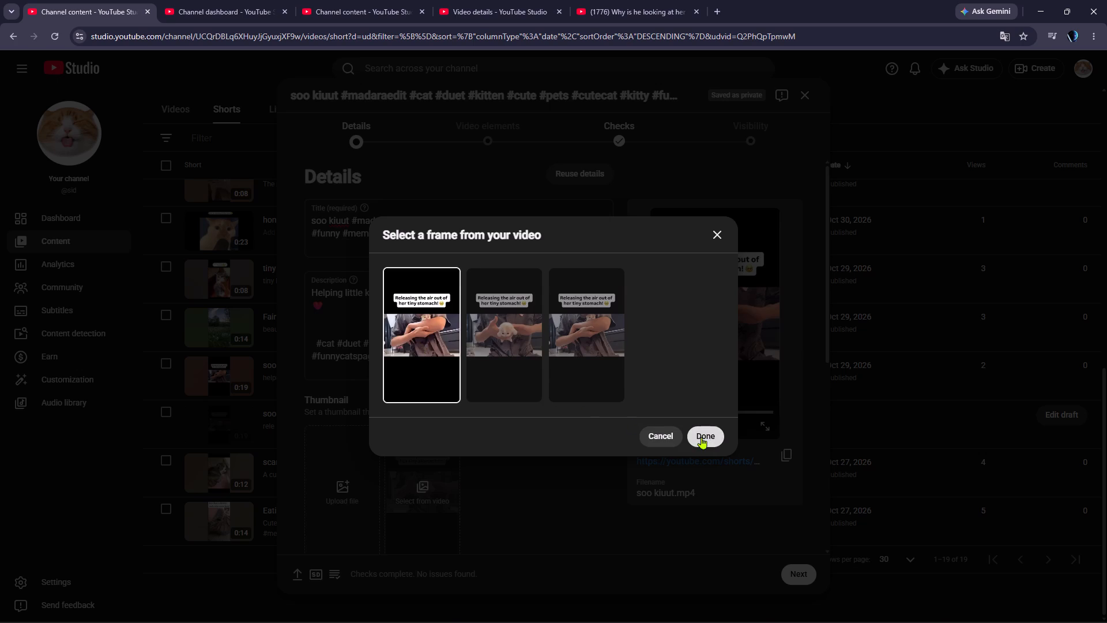
click(702, 437)
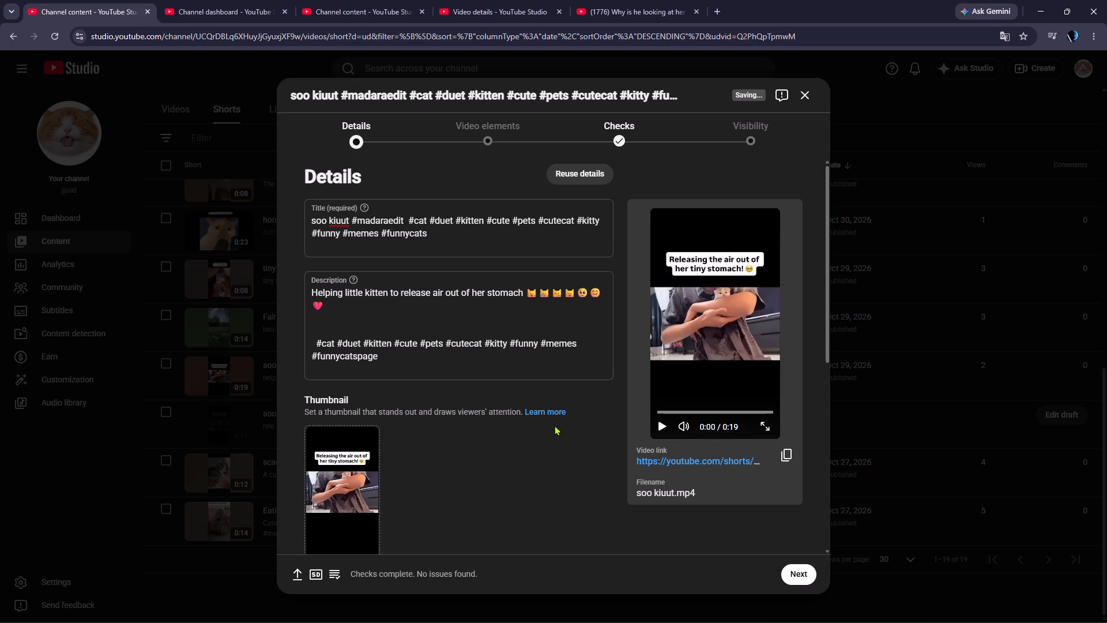
Declare the Short as not made for kids, without paid promotion and without AI use.
scroll(554, 425, down, 3)
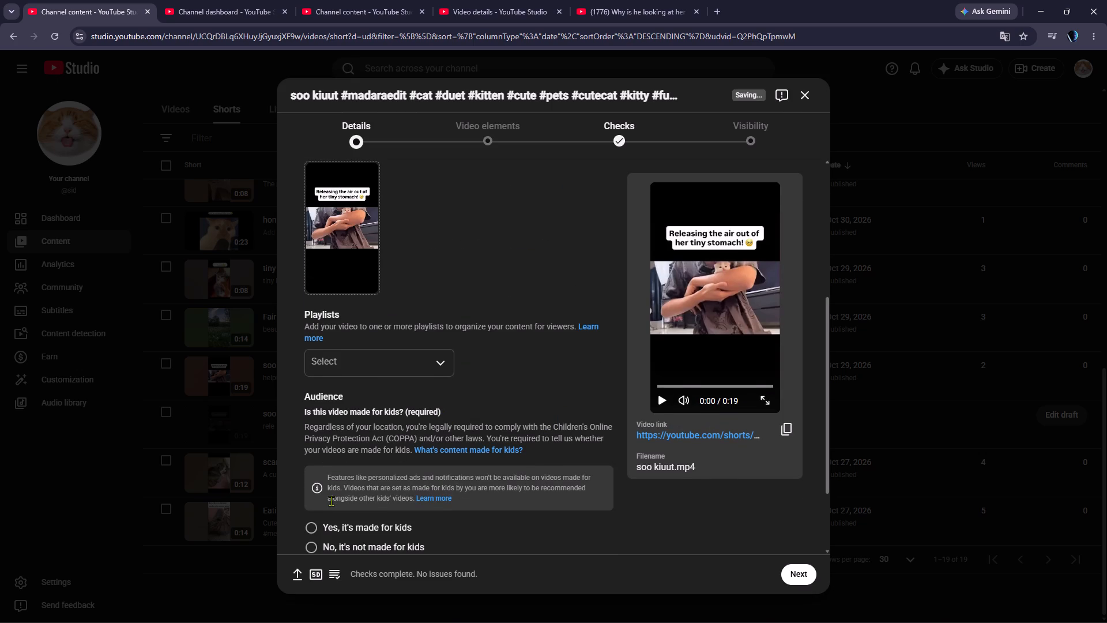
scroll(331, 501, down, 1)
click(315, 486)
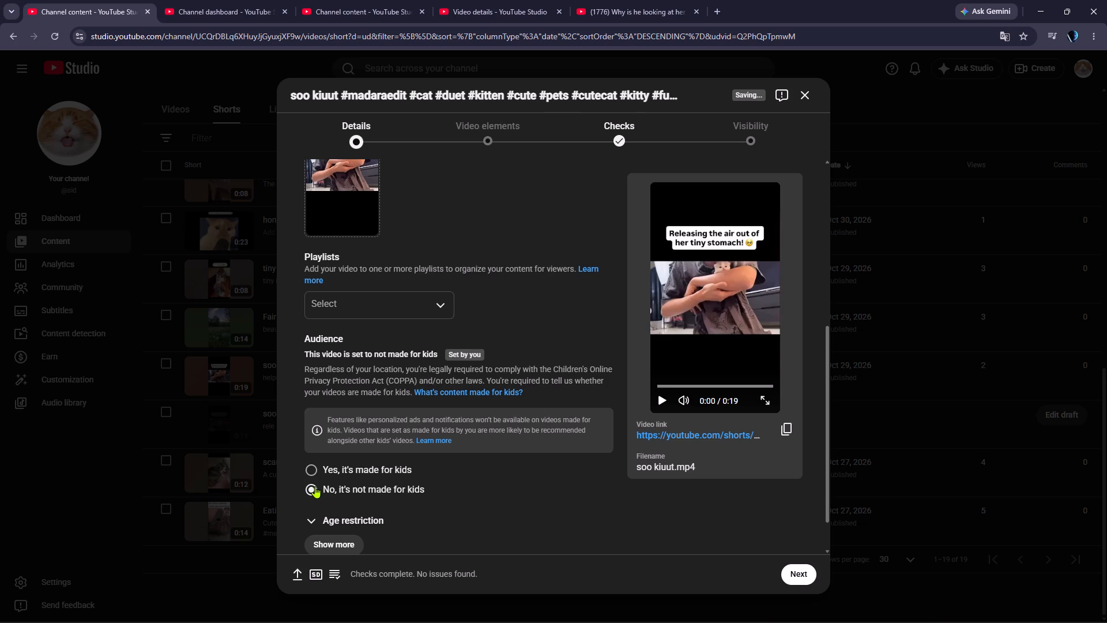
scroll(315, 486, down, 2)
click(315, 486)
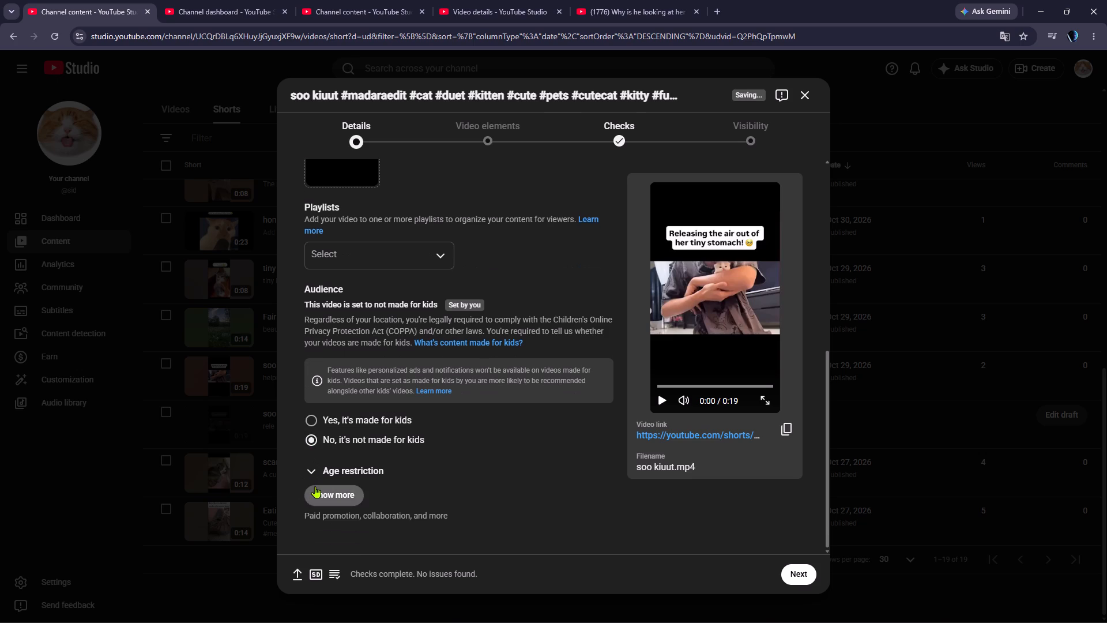
scroll(315, 486, down, 2)
click(311, 448)
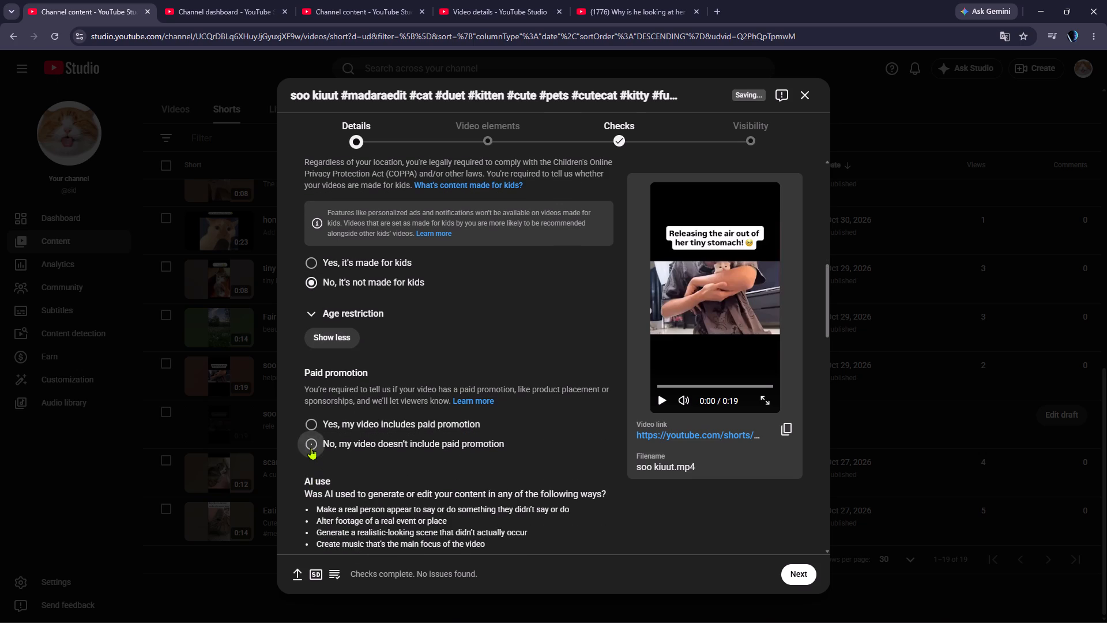
scroll(311, 448, down, 3)
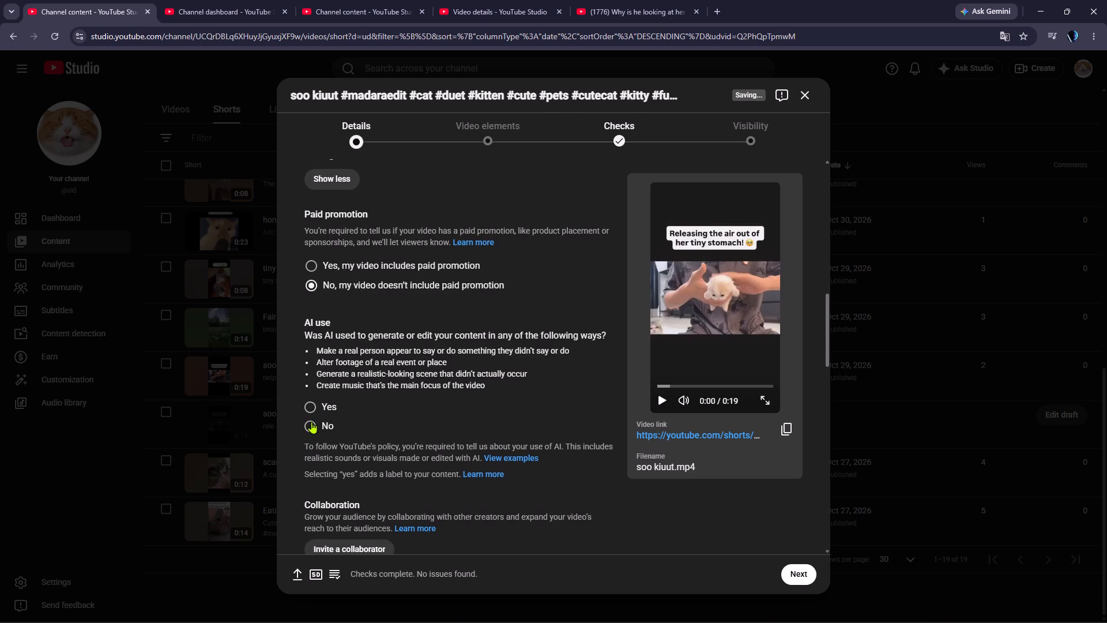
click(311, 422)
Go past the remaining details, the video elements and the checks to reach the Visibility stage.
scroll(311, 422, down, 4)
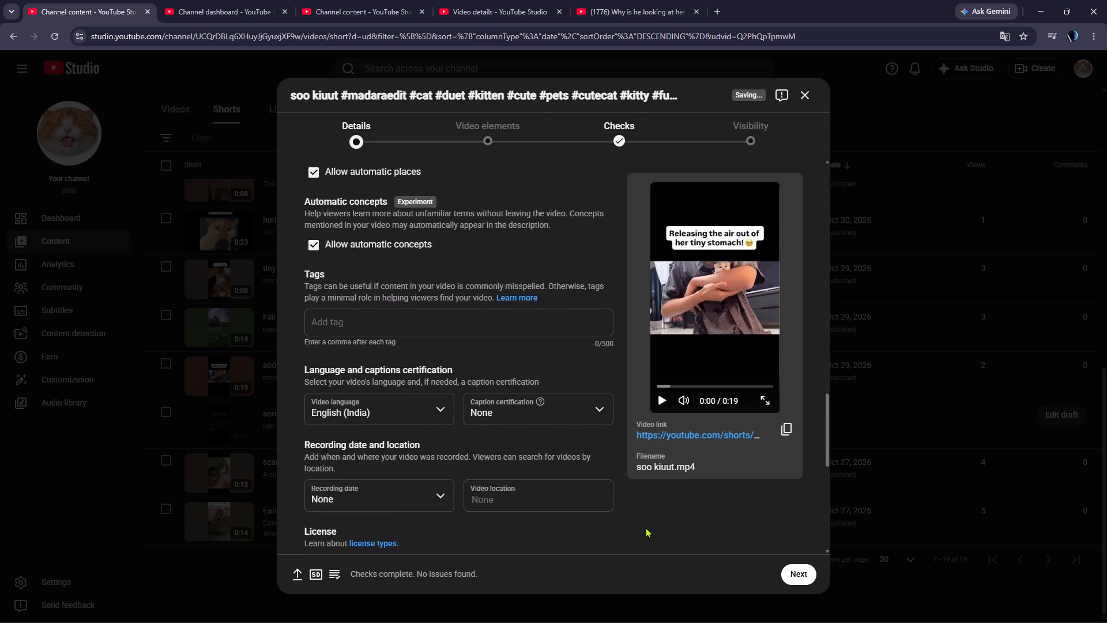
scroll(650, 516, down, 4)
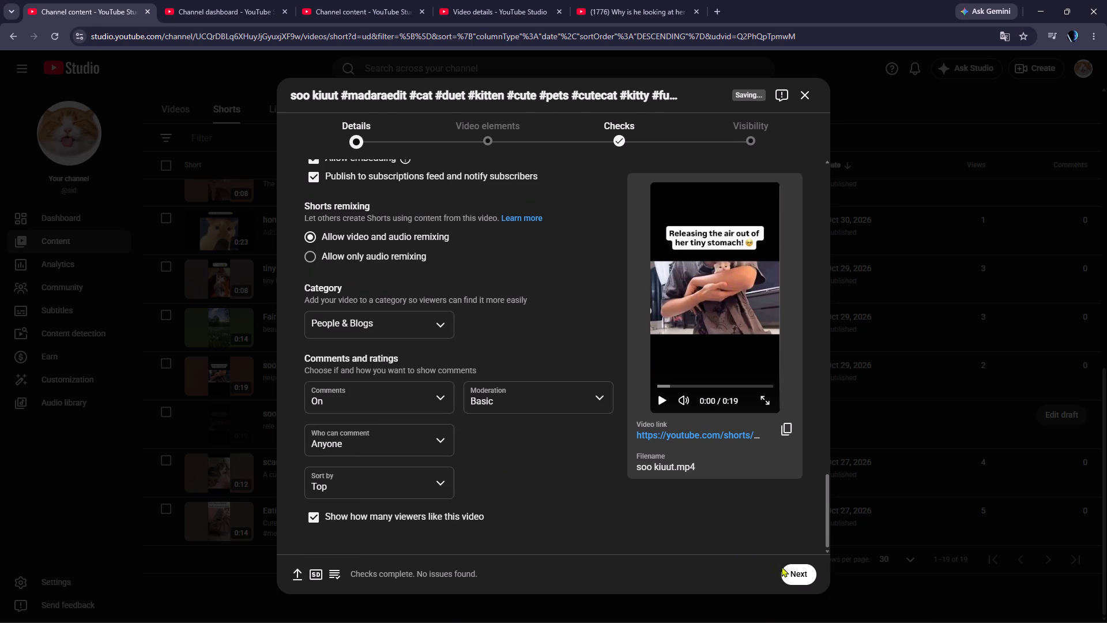
click(792, 566)
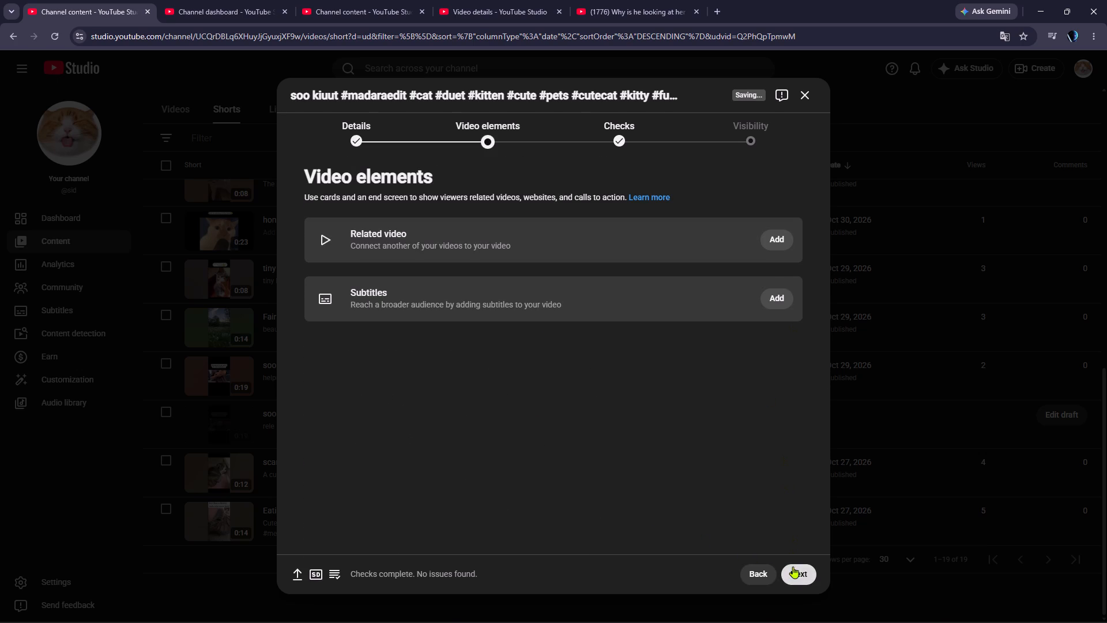
click(795, 573)
click(795, 573)
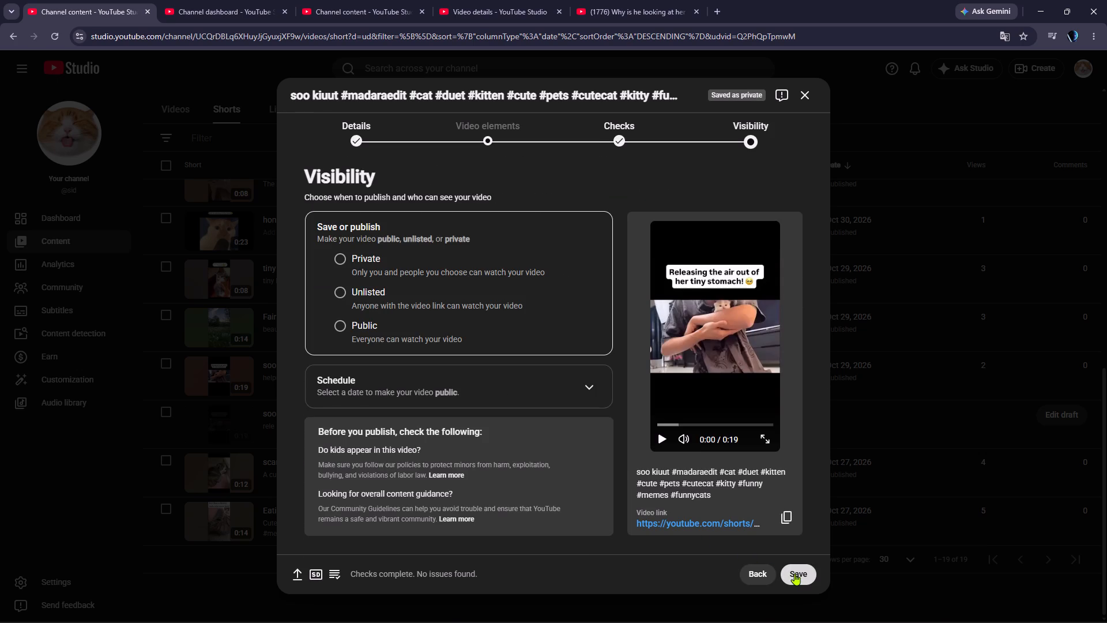
Schedule the Short to go public on Nov 2, 2026 at 12:00 PM, with the time zone shown, and dismiss the confirmation.
click(368, 330)
click(366, 370)
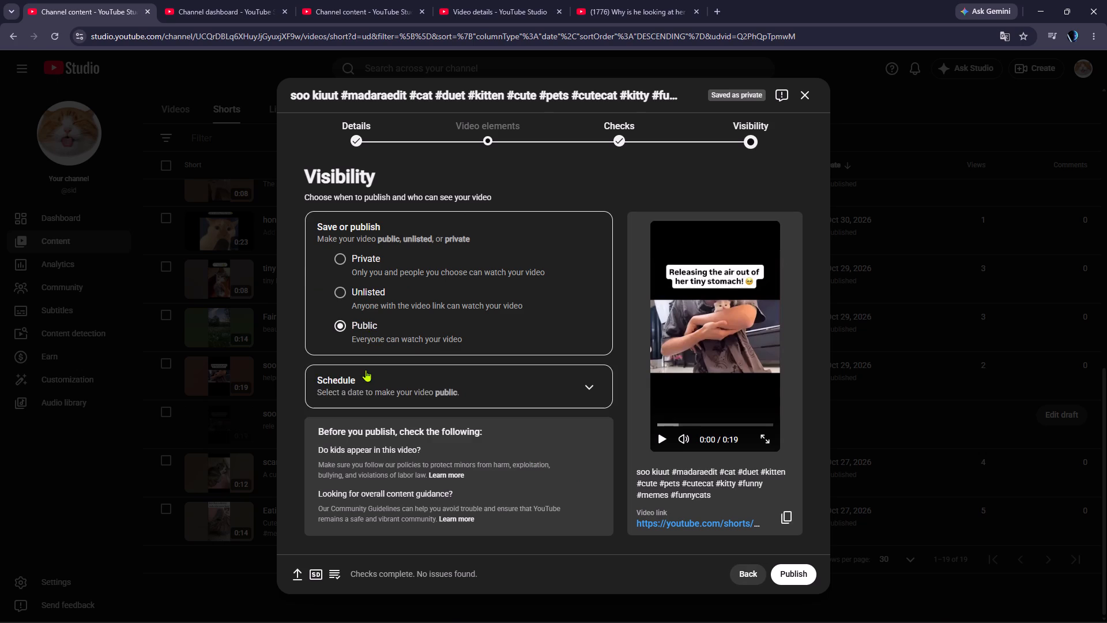
click(383, 340)
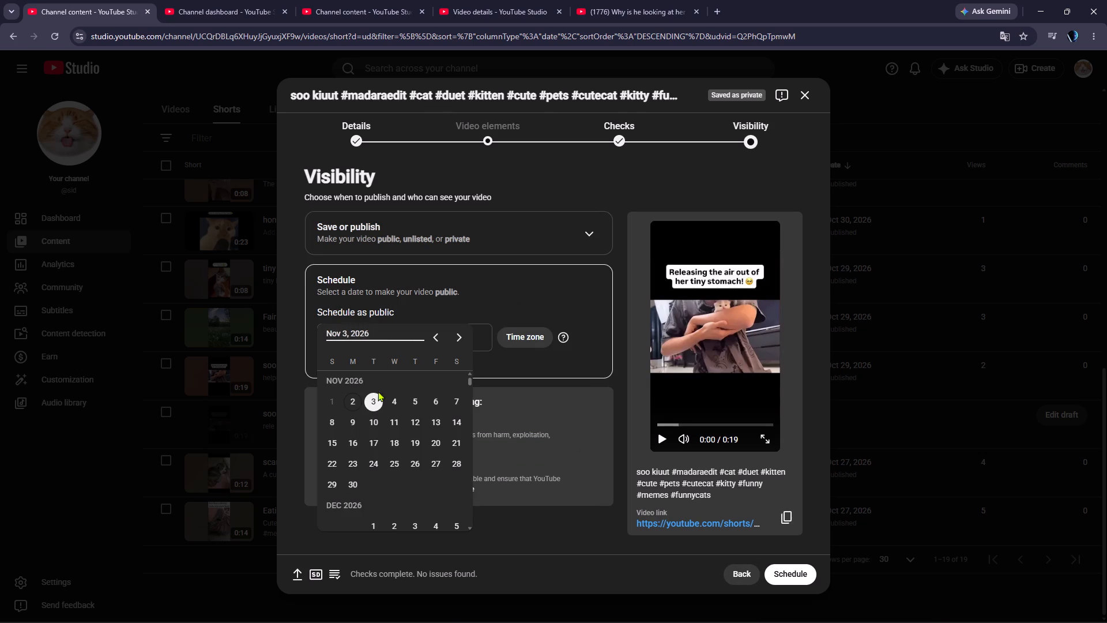
click(355, 404)
click(476, 336)
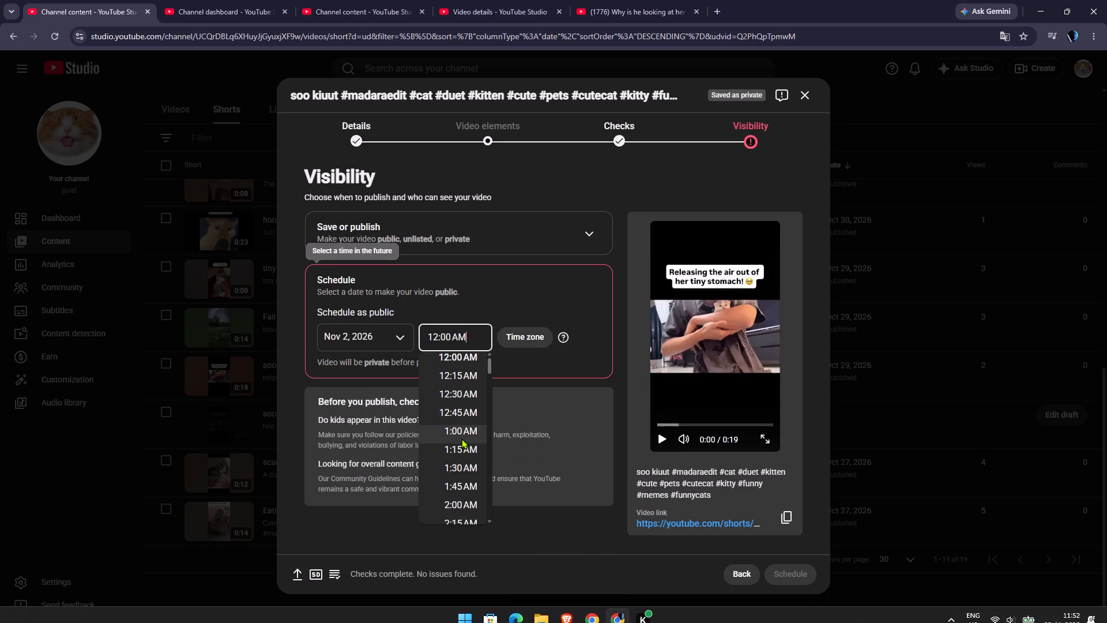
scroll(461, 438, down, 7)
scroll(461, 438, up, 2)
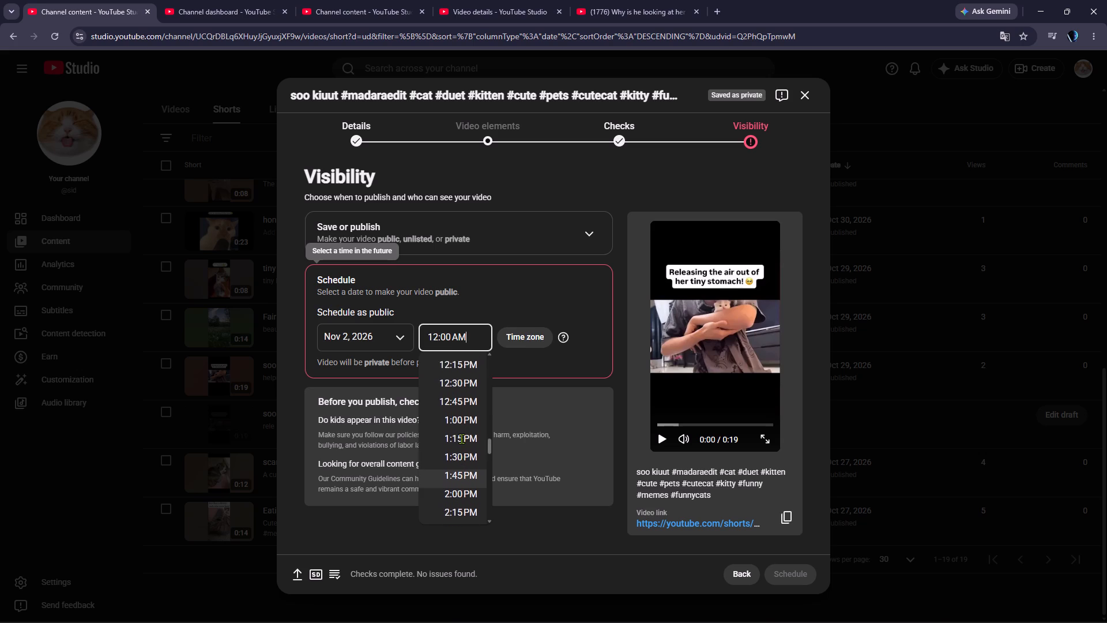
scroll(461, 438, up, 1)
click(461, 425)
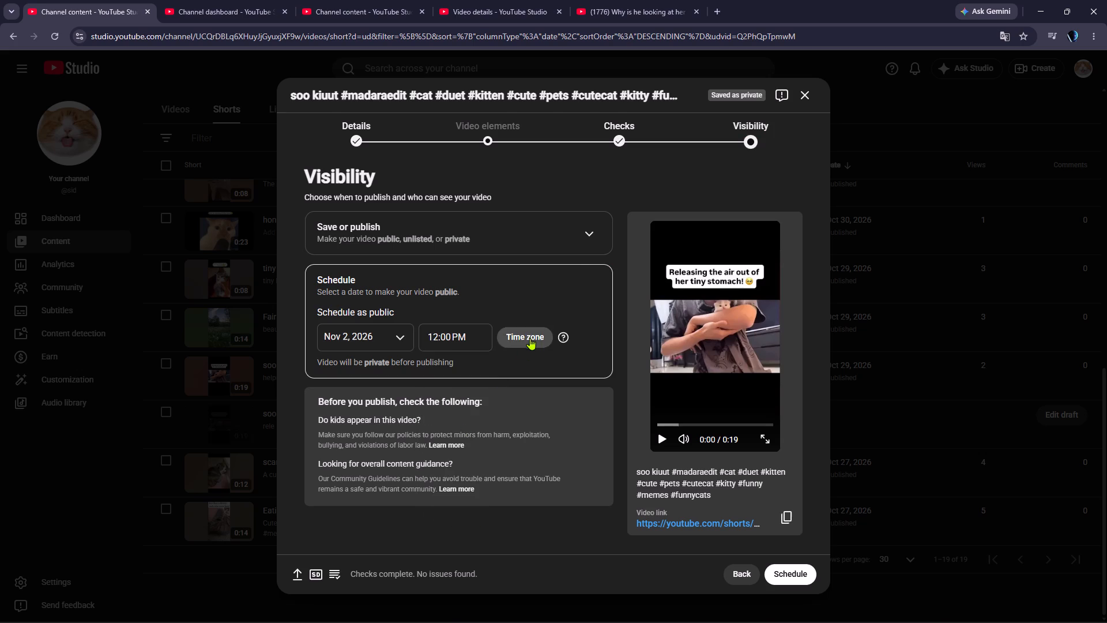
click(530, 337)
click(540, 68)
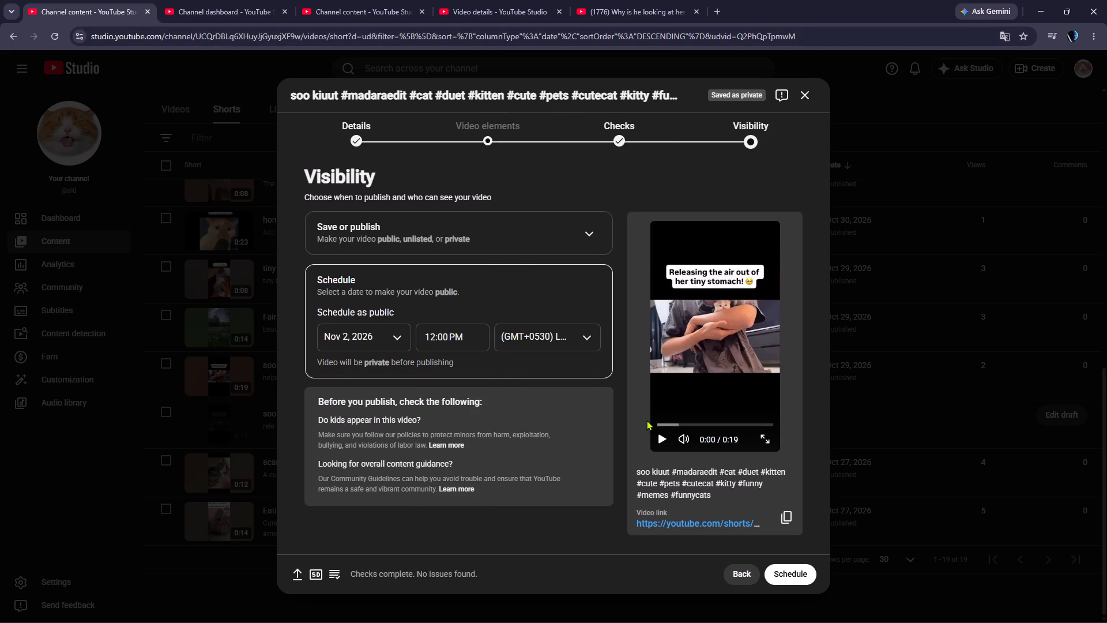
click(783, 575)
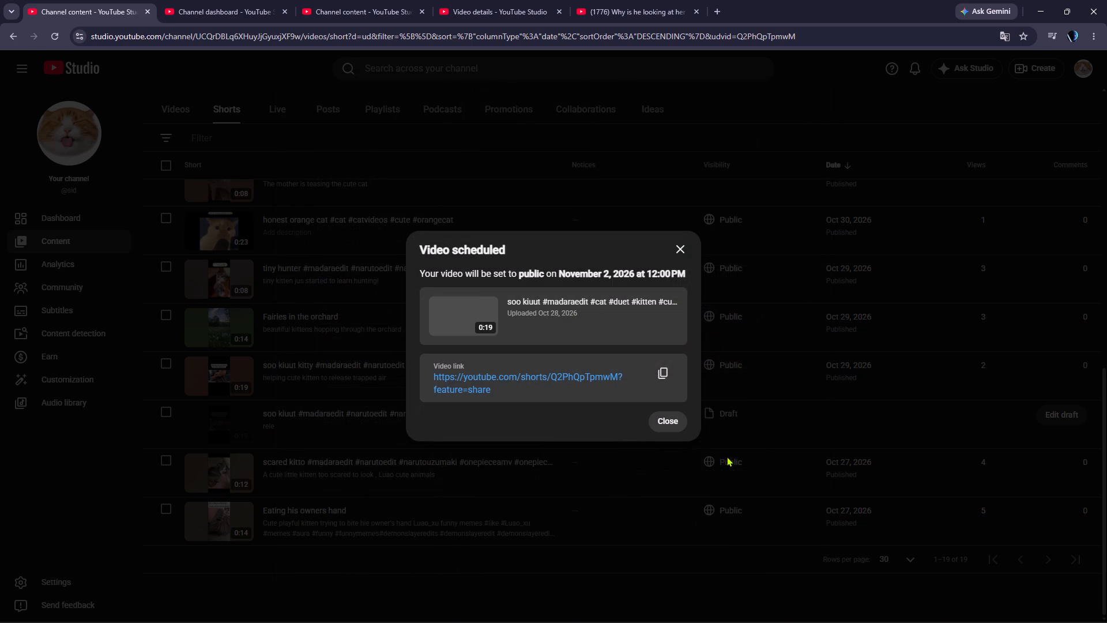
click(678, 426)
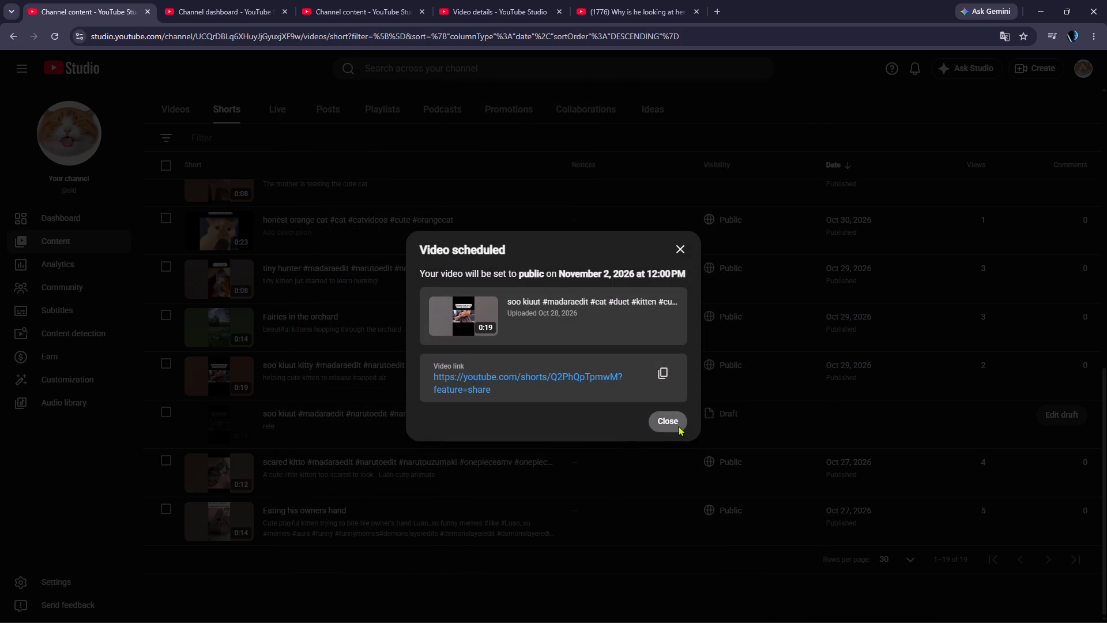
Review the channel's Shorts list, examining the visibility, dates and views of the scheduled and published Shorts.
scroll(264, 497, up, 1)
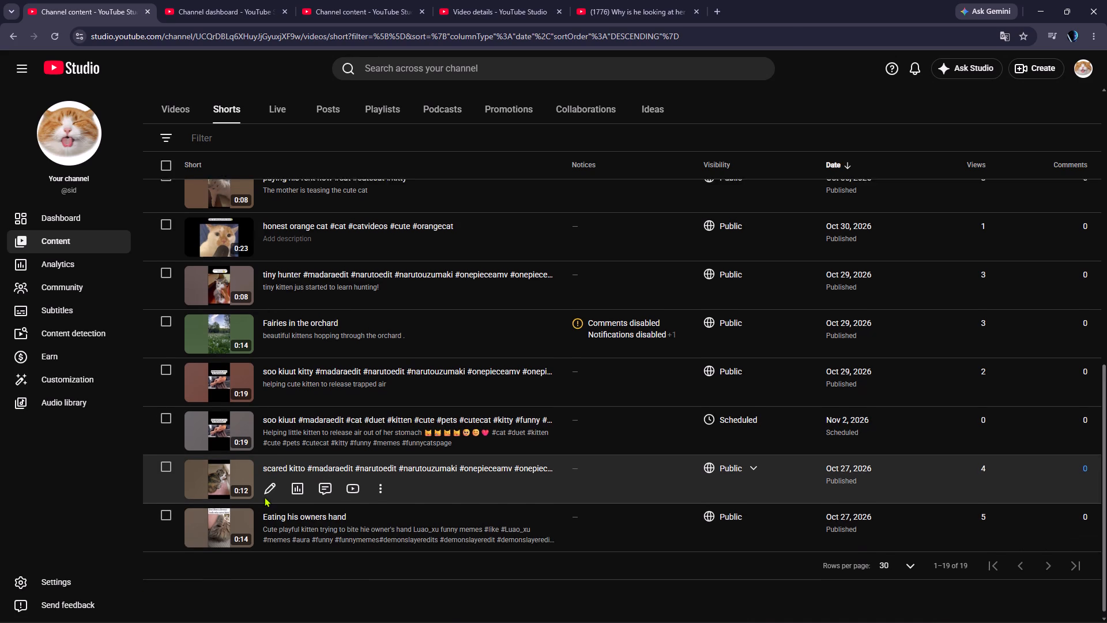
scroll(264, 497, up, 3)
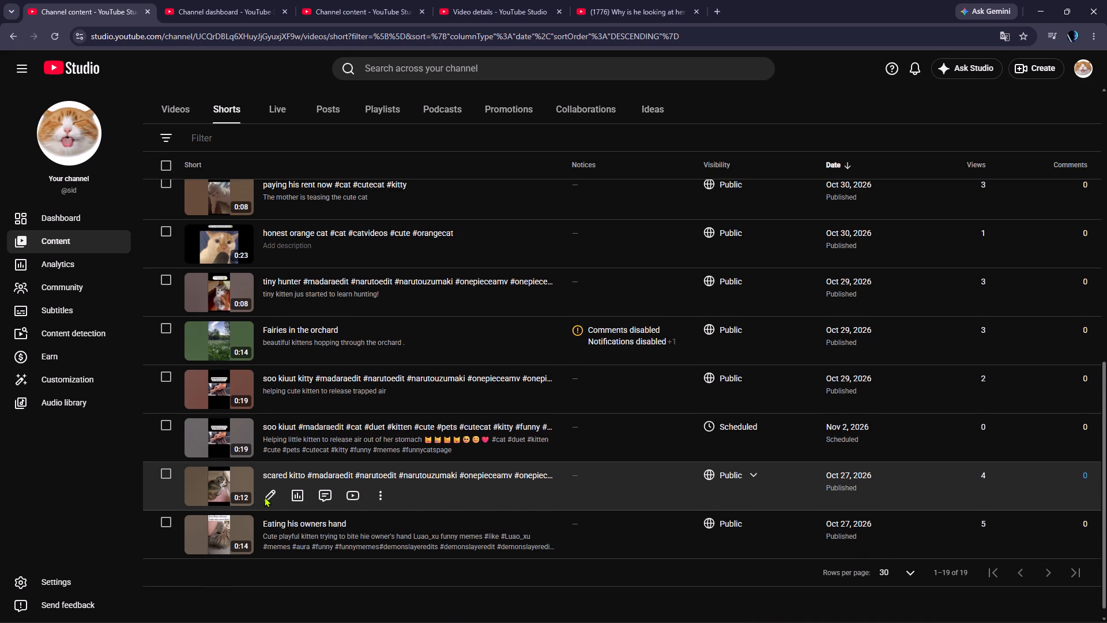
scroll(264, 497, up, 4)
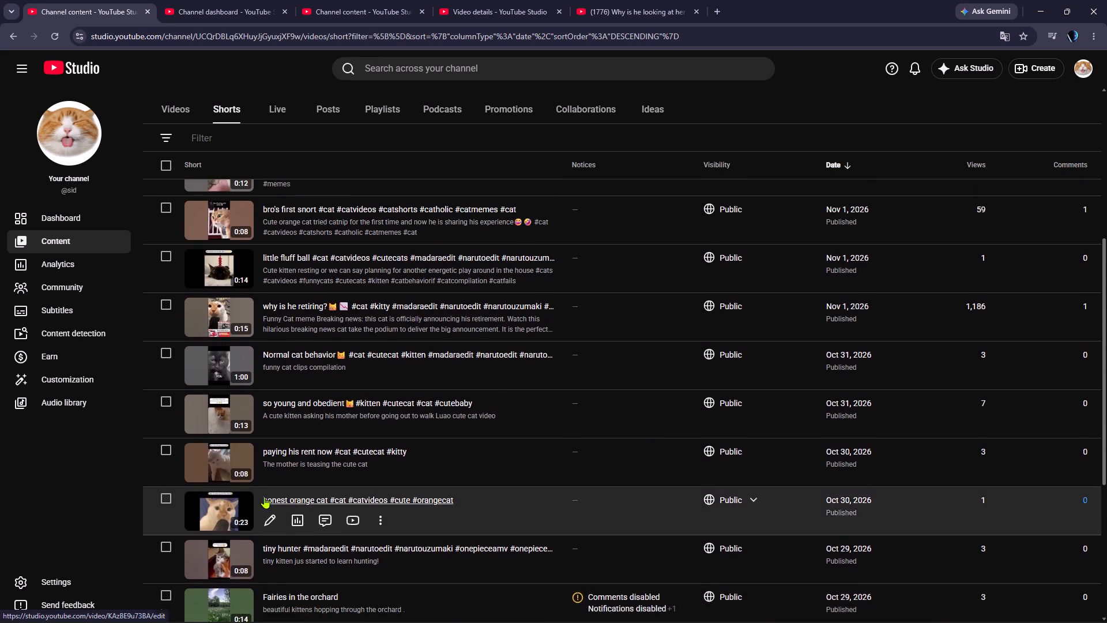
scroll(264, 497, up, 2)
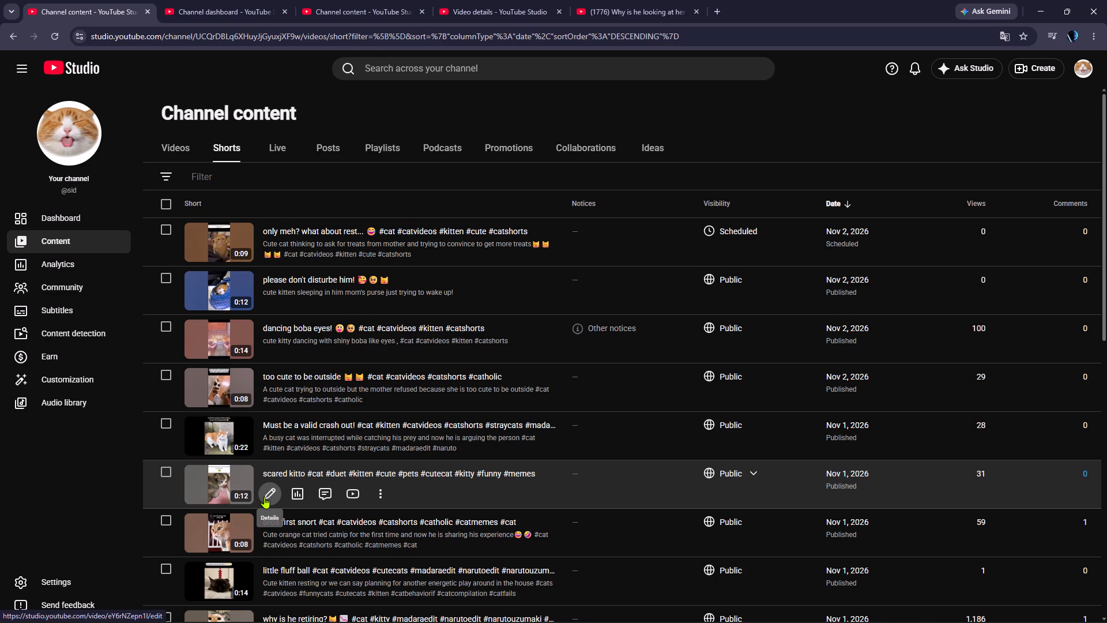
scroll(264, 497, down, 3)
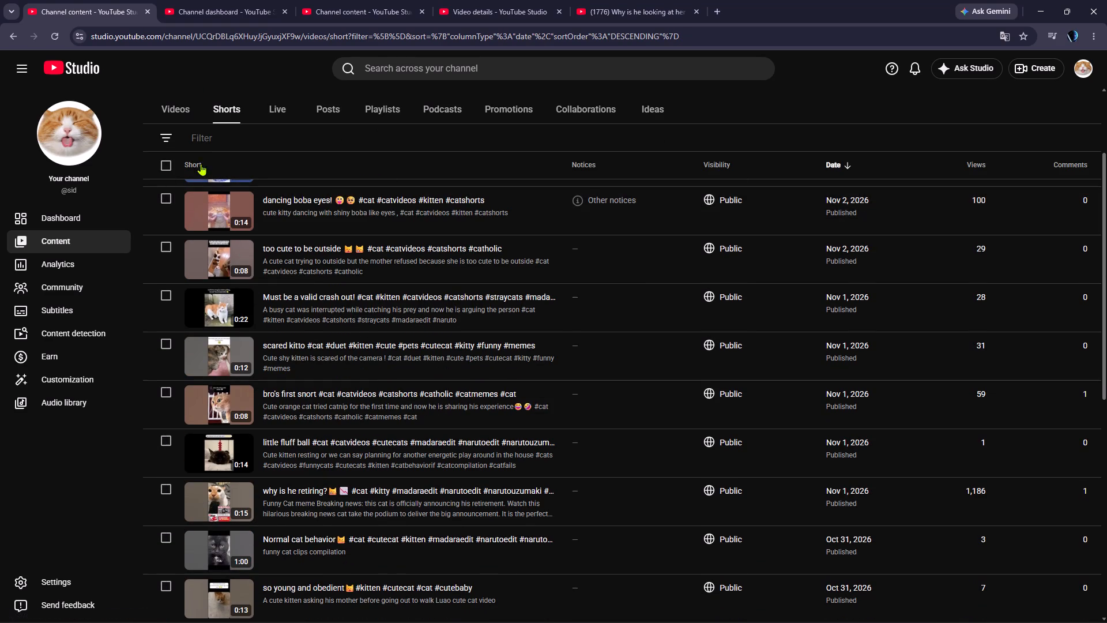
scroll(260, 419, down, 7)
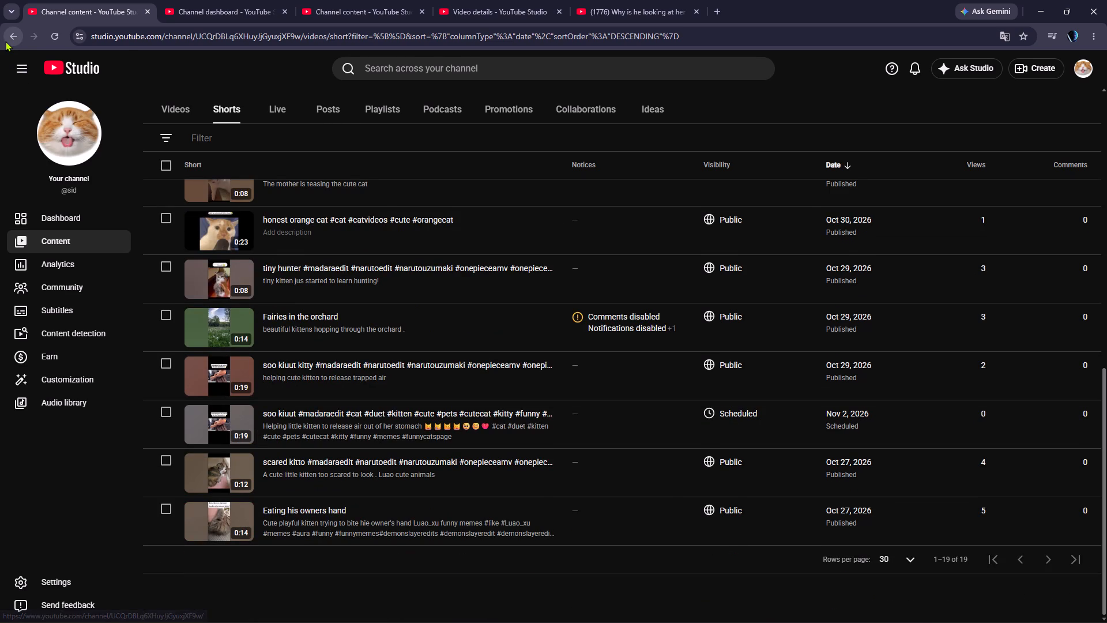
Return to the public channel page and look through all of its published Shorts.
click(5, 41)
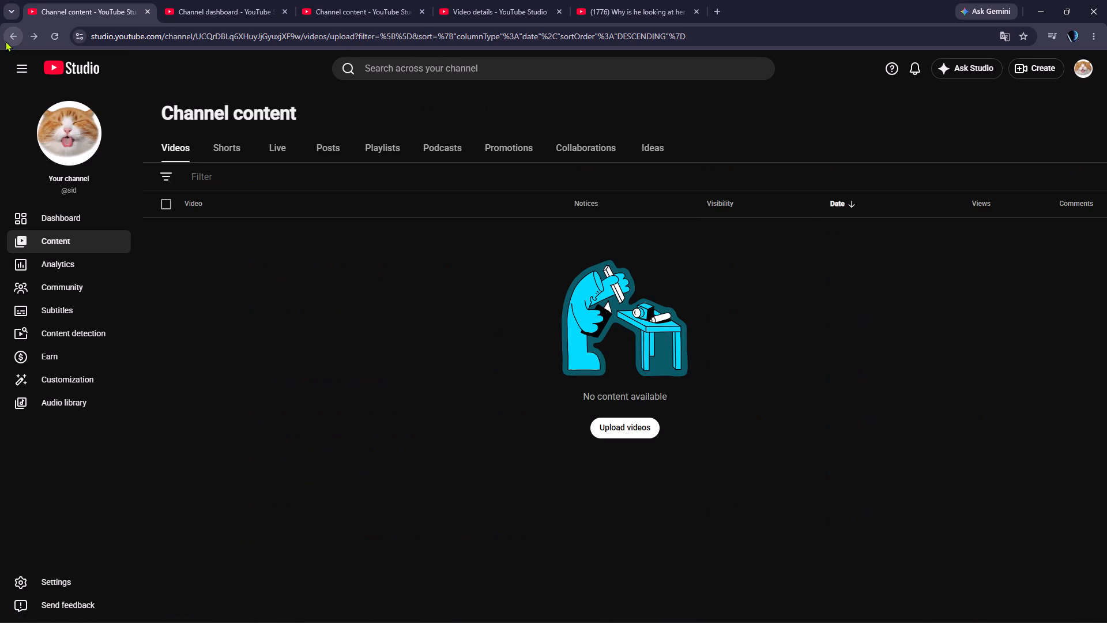
click(5, 41)
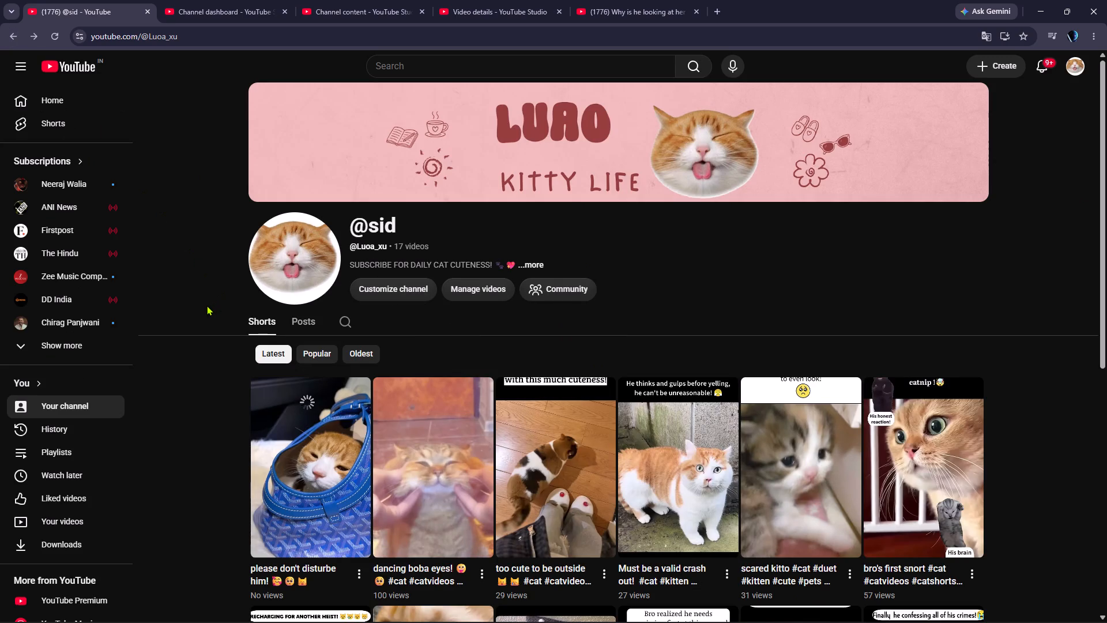
scroll(206, 305, down, 4)
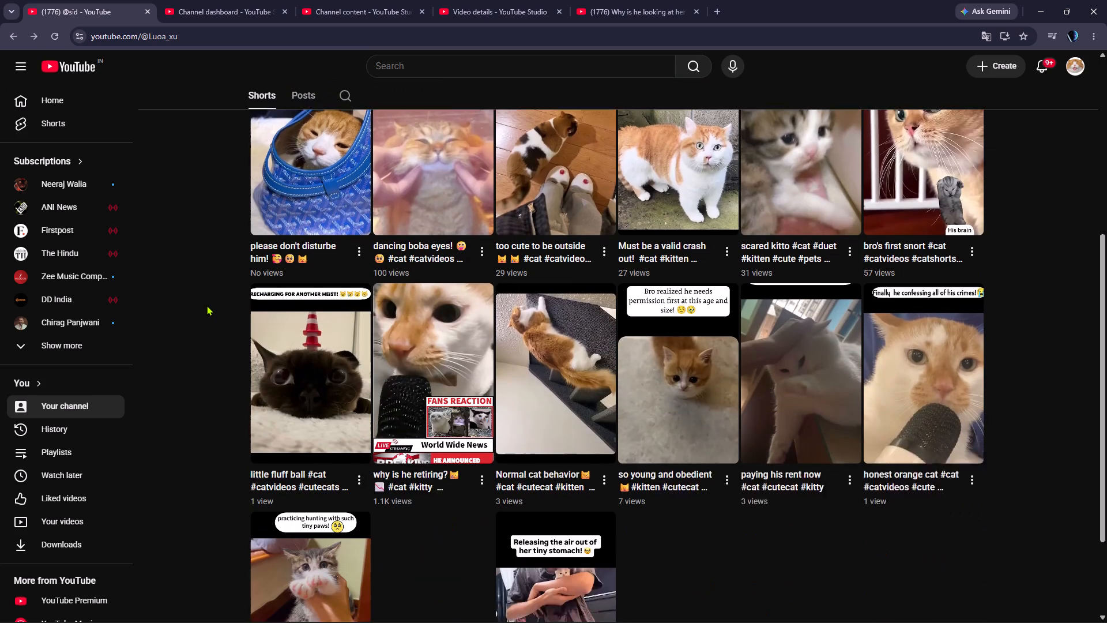
scroll(206, 305, down, 3)
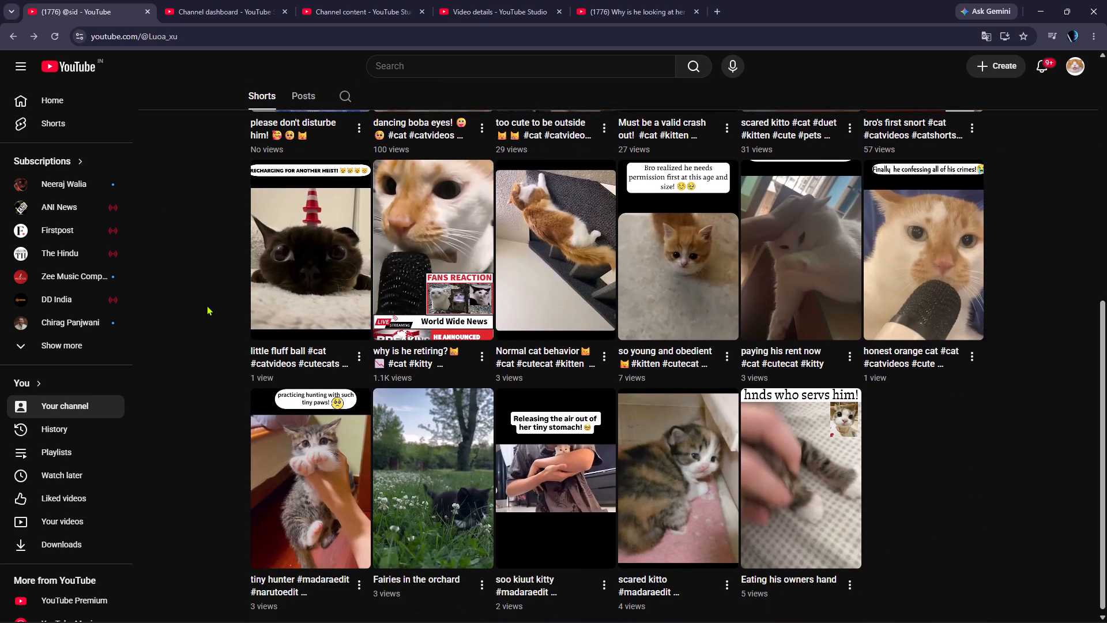
scroll(206, 305, up, 5)
scroll(206, 305, down, 1)
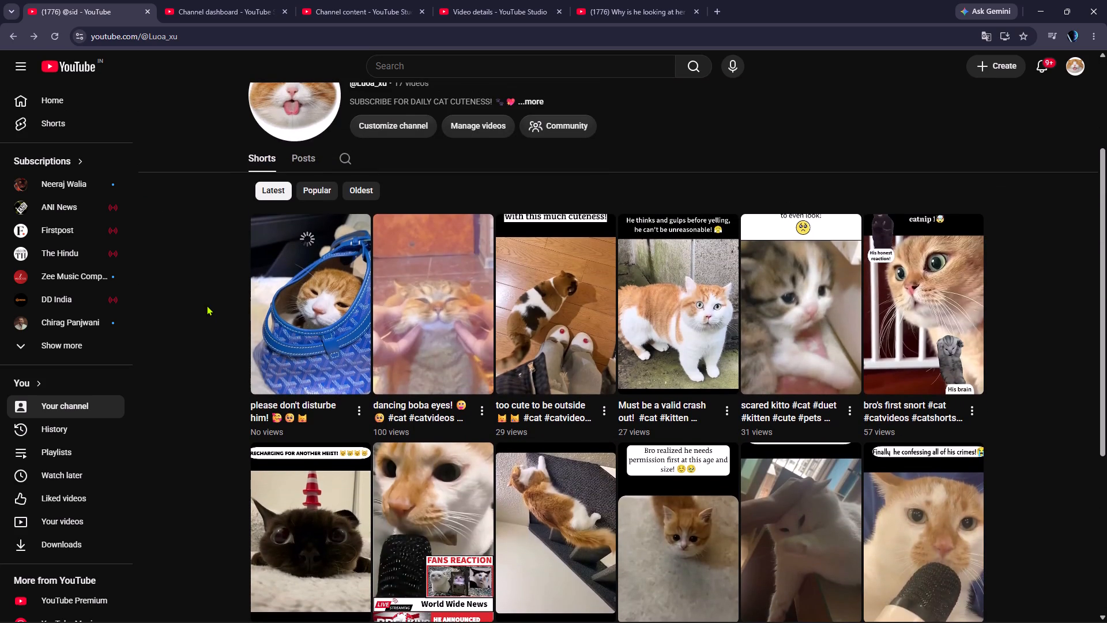
scroll(206, 305, down, 1)
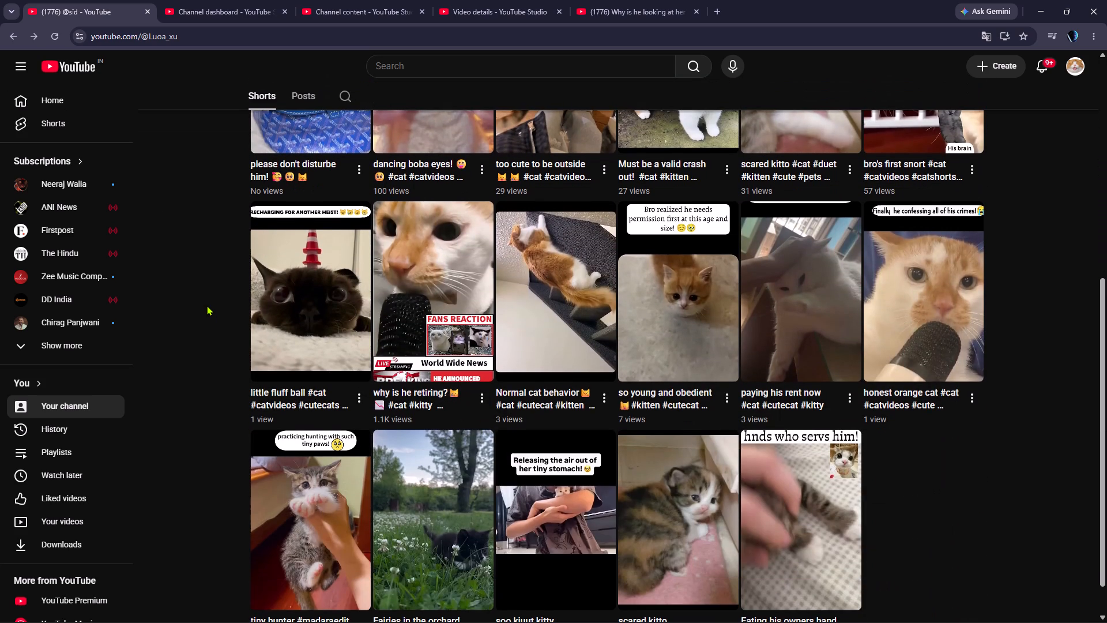
scroll(206, 305, down, 2)
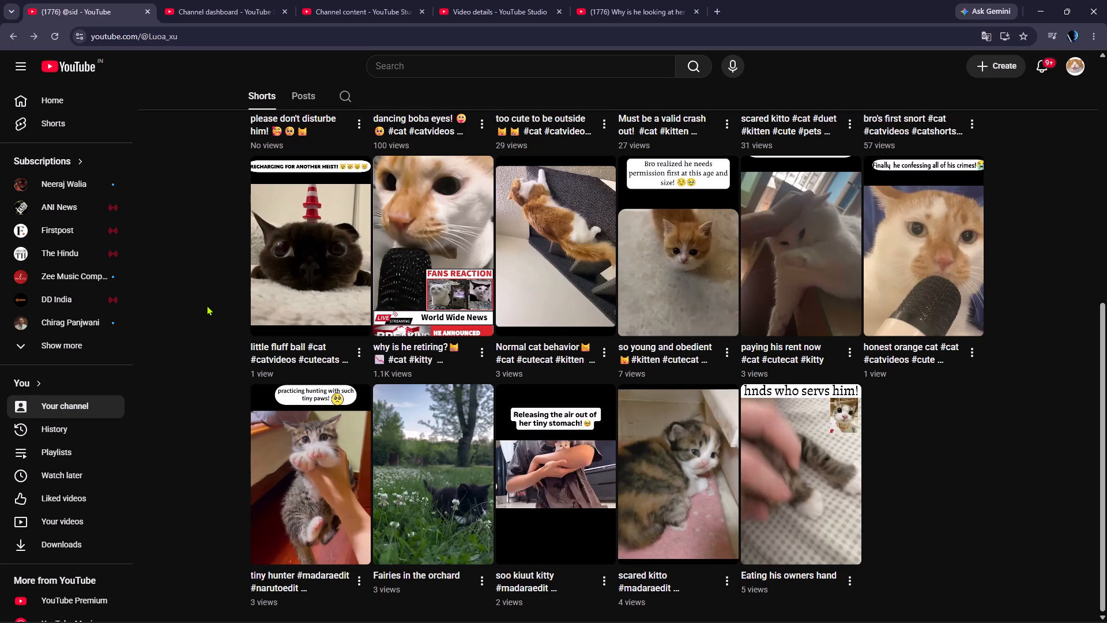
scroll(206, 305, down, 2)
scroll(206, 305, up, 6)
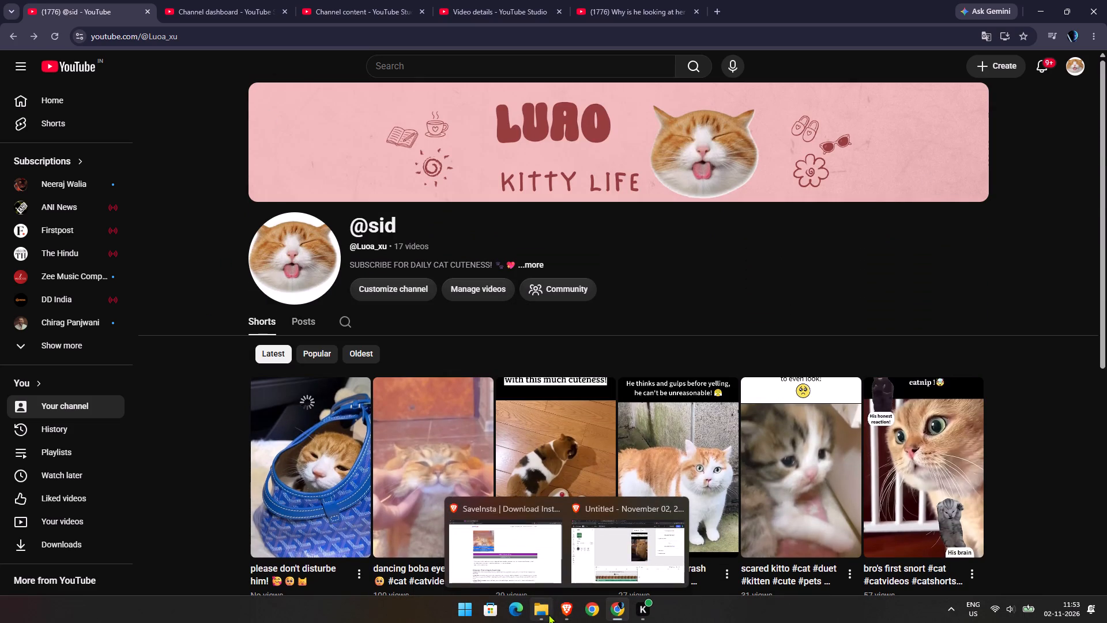
Switch to File Explorer and go back from the bgms folder to the kitties folder.
click(534, 550)
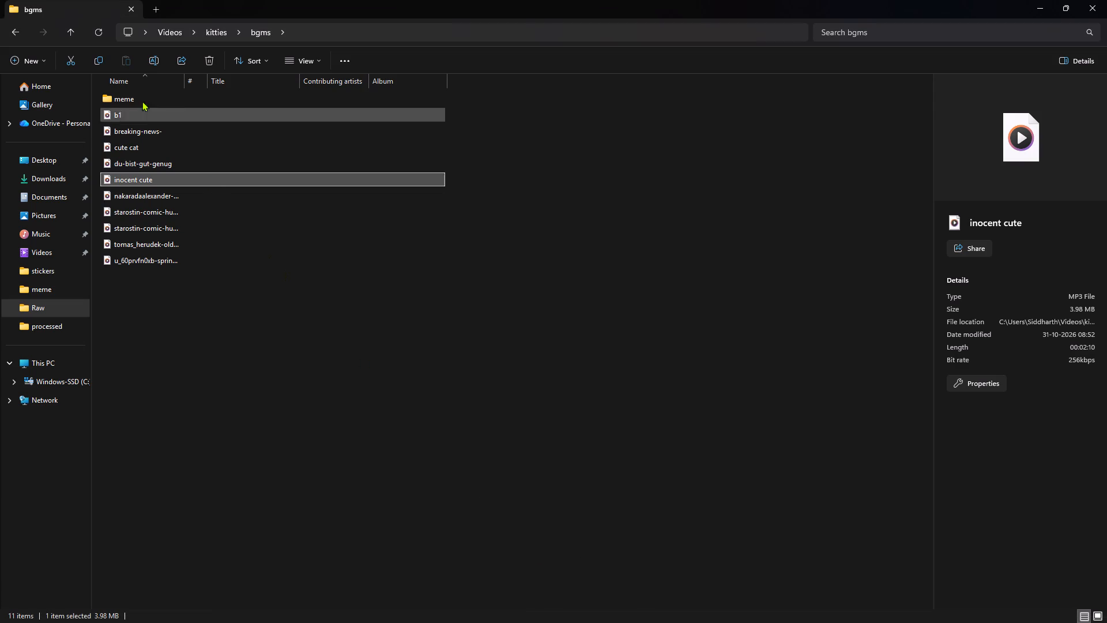
click(16, 27)
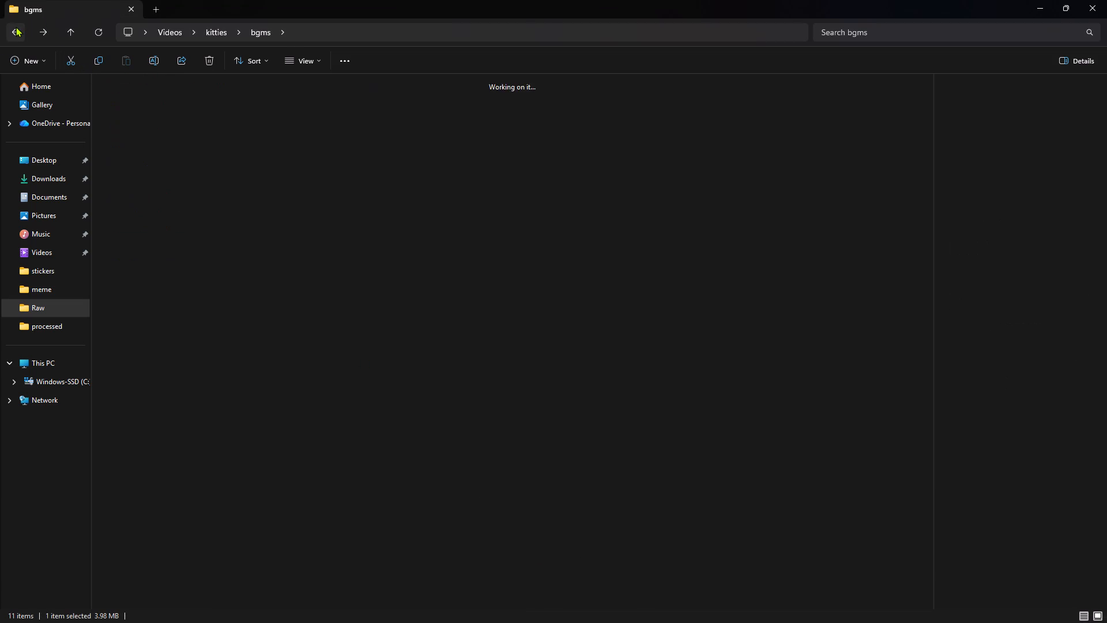
Switch to Brave, open YouTube in the empty tab and play "Tu Jo Hans Hans Ke" from the My Mix playlist.
click(570, 611)
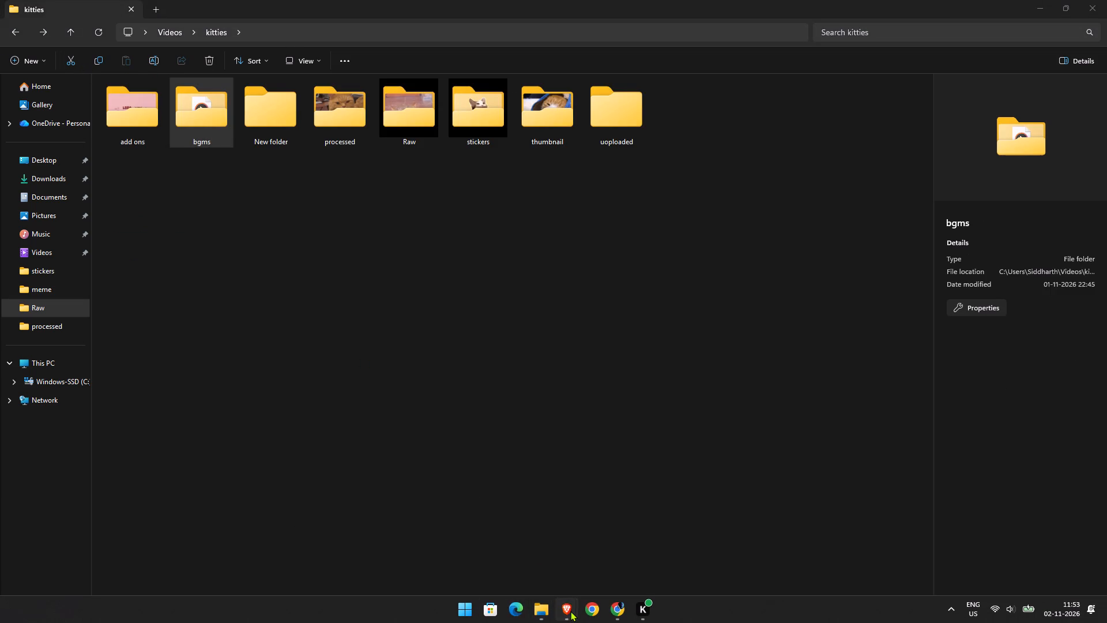
click(517, 549)
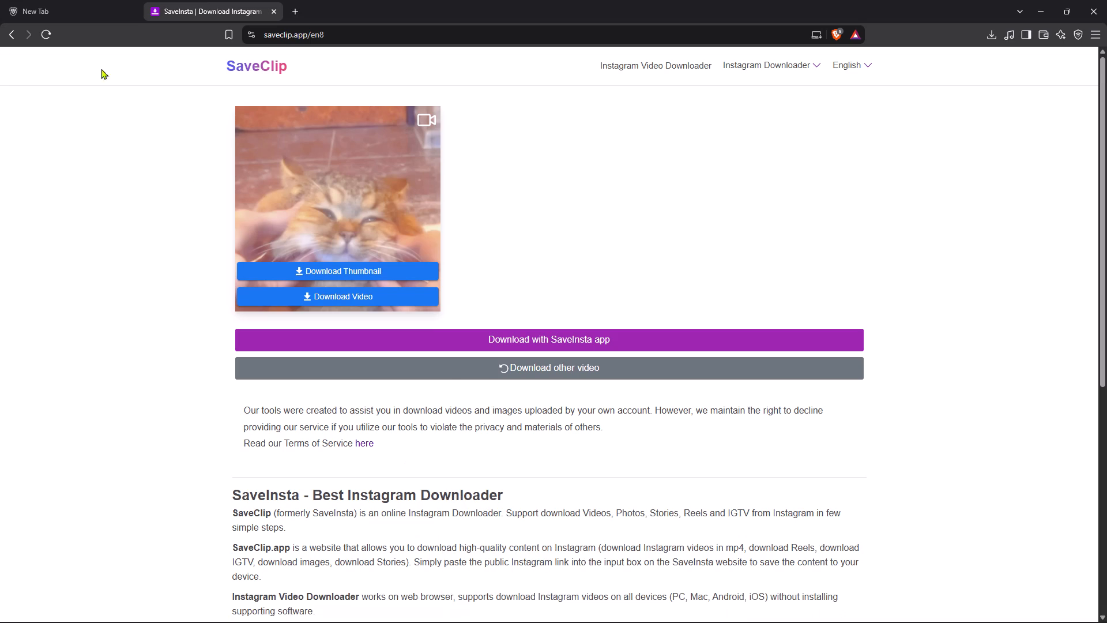
click(65, 0)
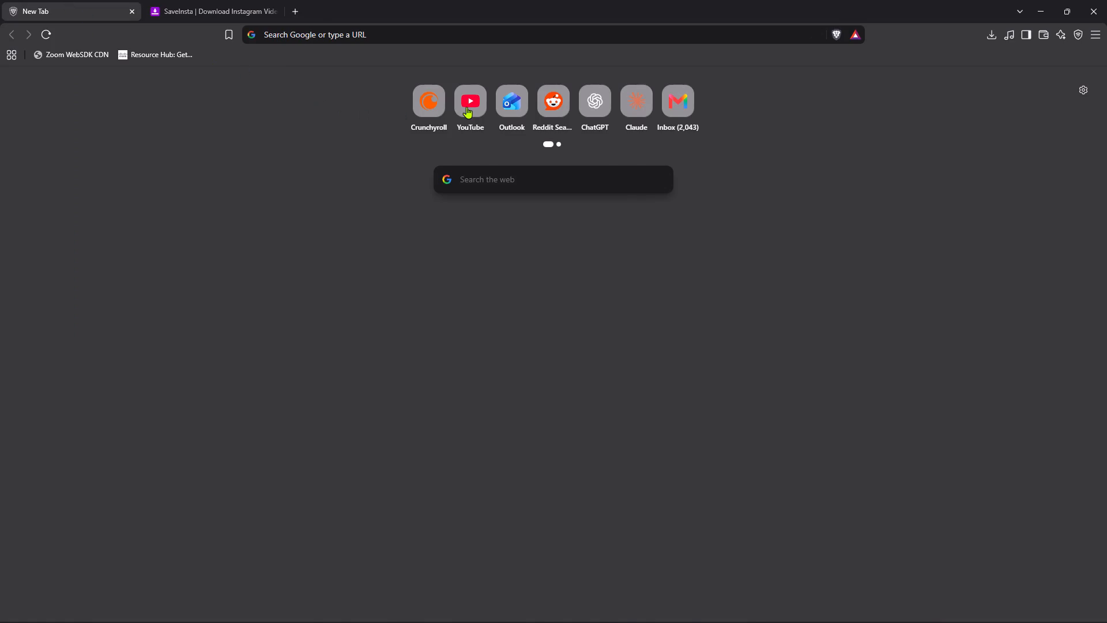
click(466, 107)
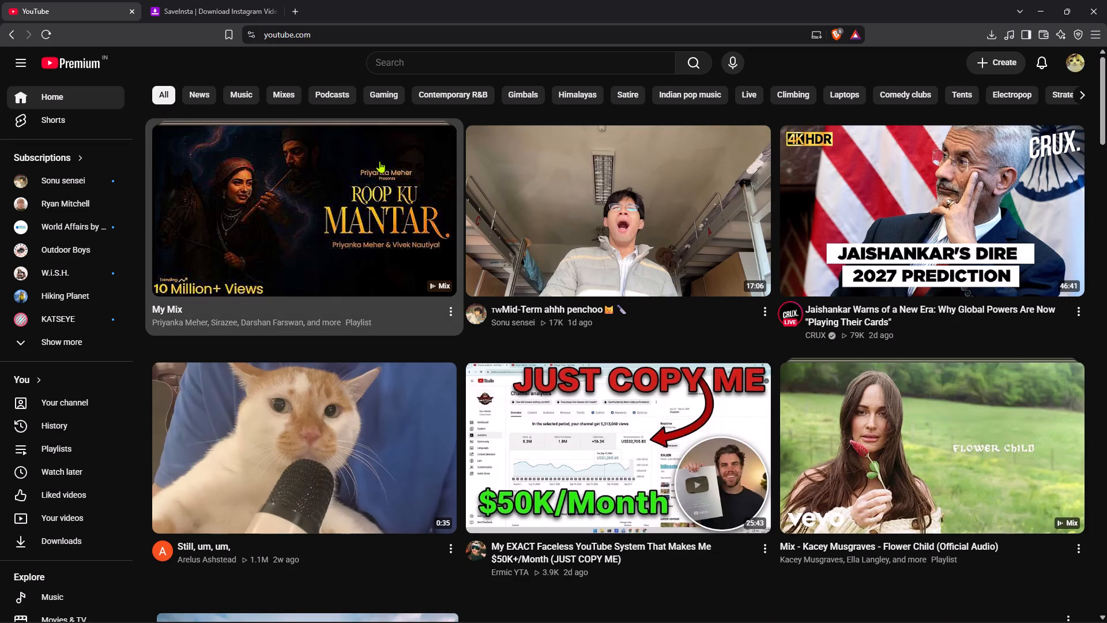
click(379, 161)
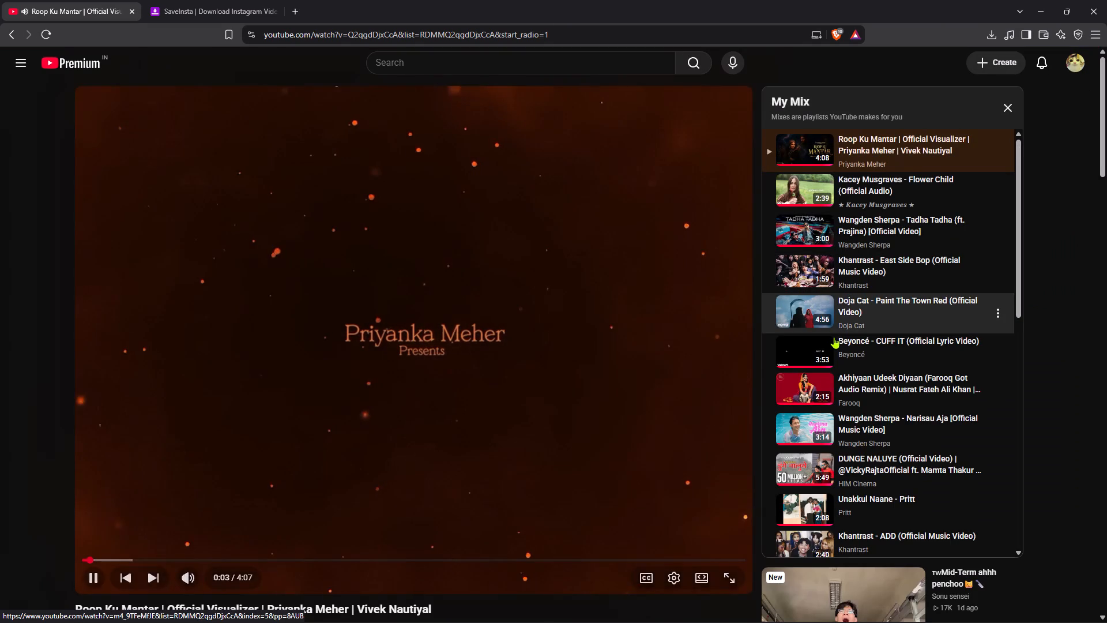
scroll(834, 337, down, 4)
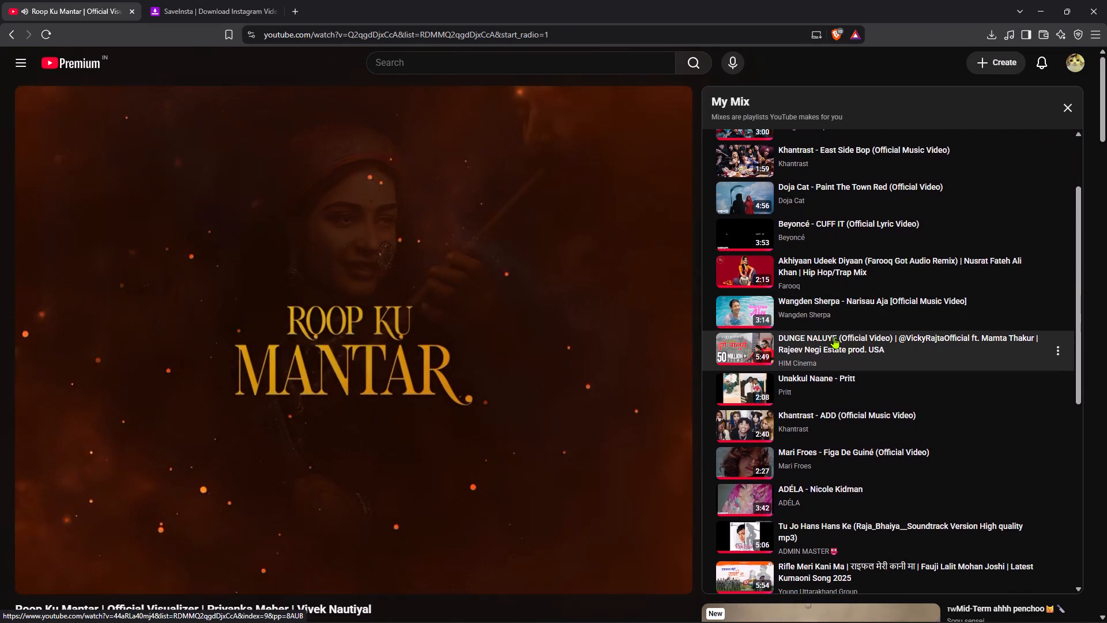
scroll(834, 337, down, 3)
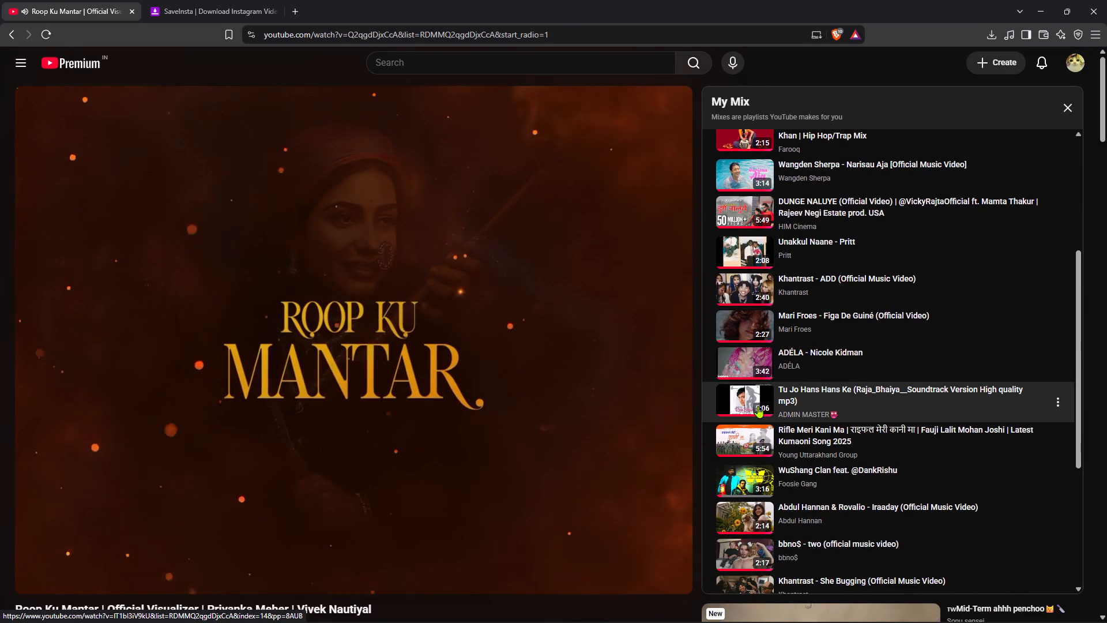
click(755, 408)
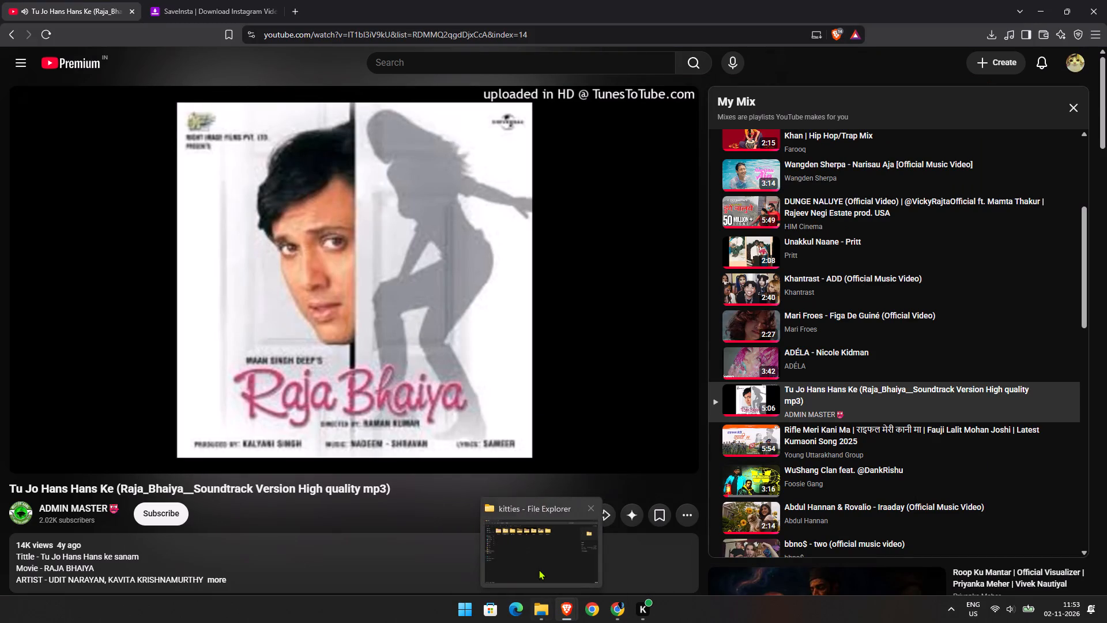
Switch back to File Explorer and open the Raw folder inside kitties.
click(539, 569)
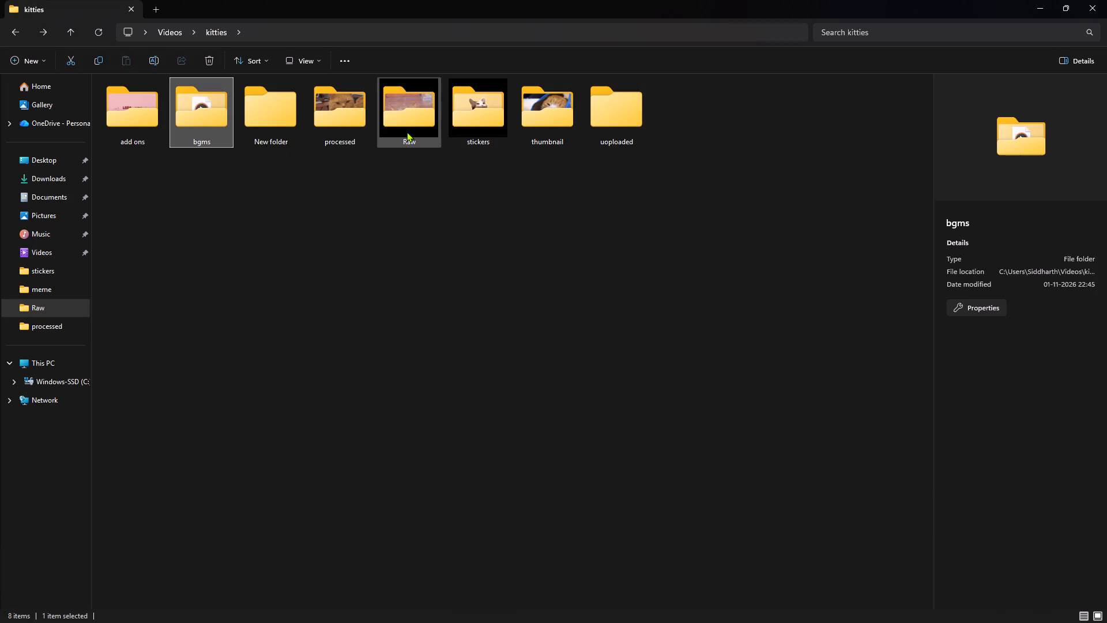
click(406, 132)
double_click(406, 132)
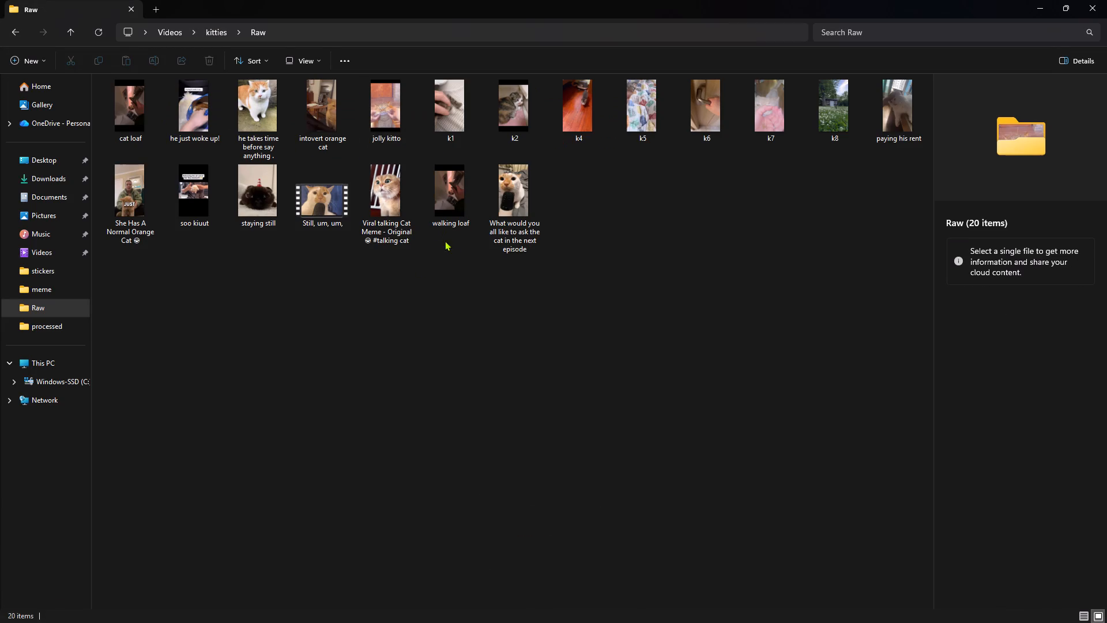
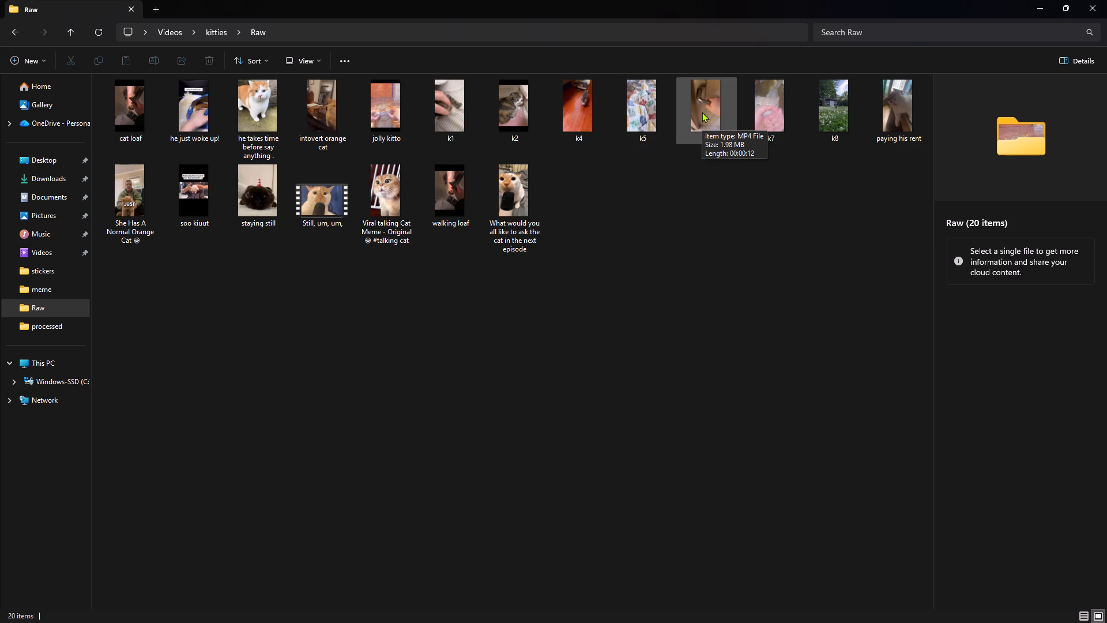
Select the k6 clip in the Raw folder and preview it.
click(696, 116)
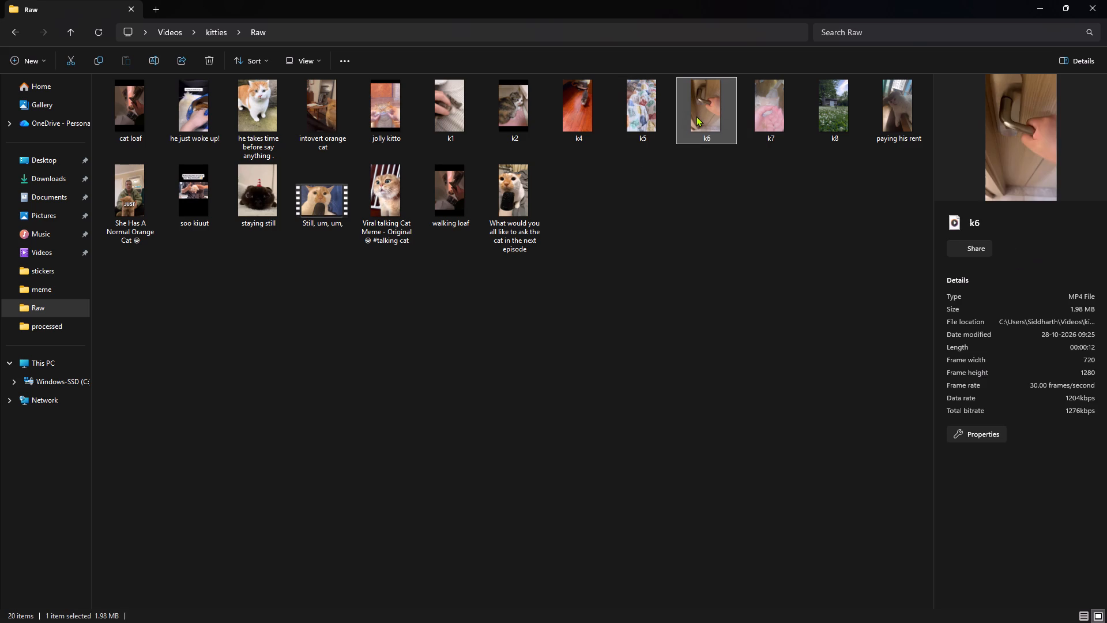
click(696, 116)
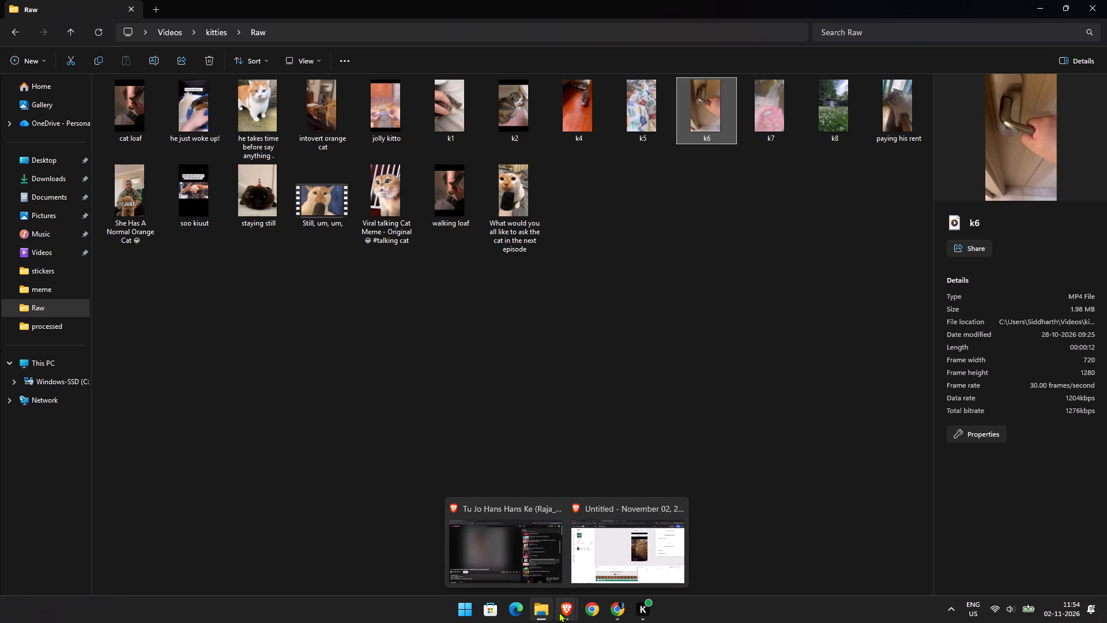
Switch to the Brave window containing the untitled November 02 Adobe Express project.
click(591, 550)
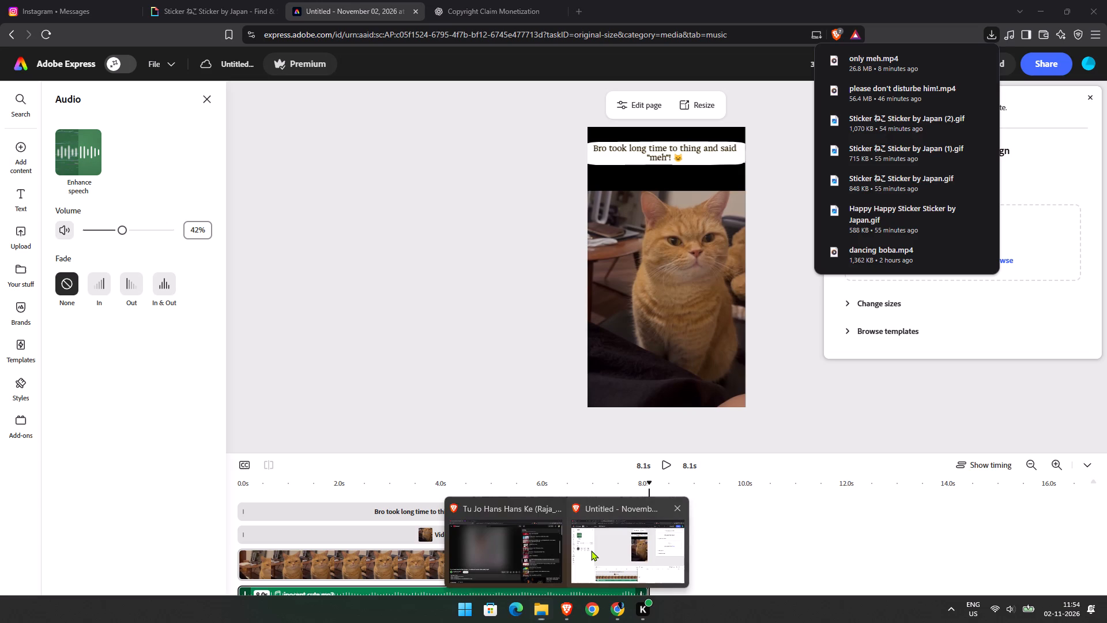
Leave the untitled November 02 project and return to the Adobe Express home page.
click(44, 61)
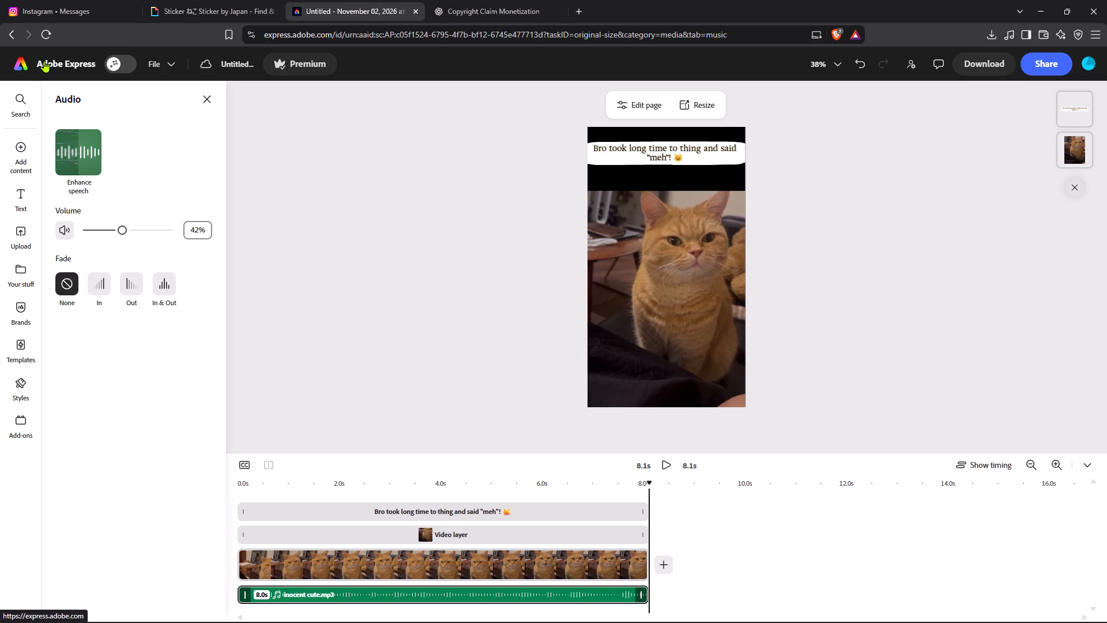
click(44, 61)
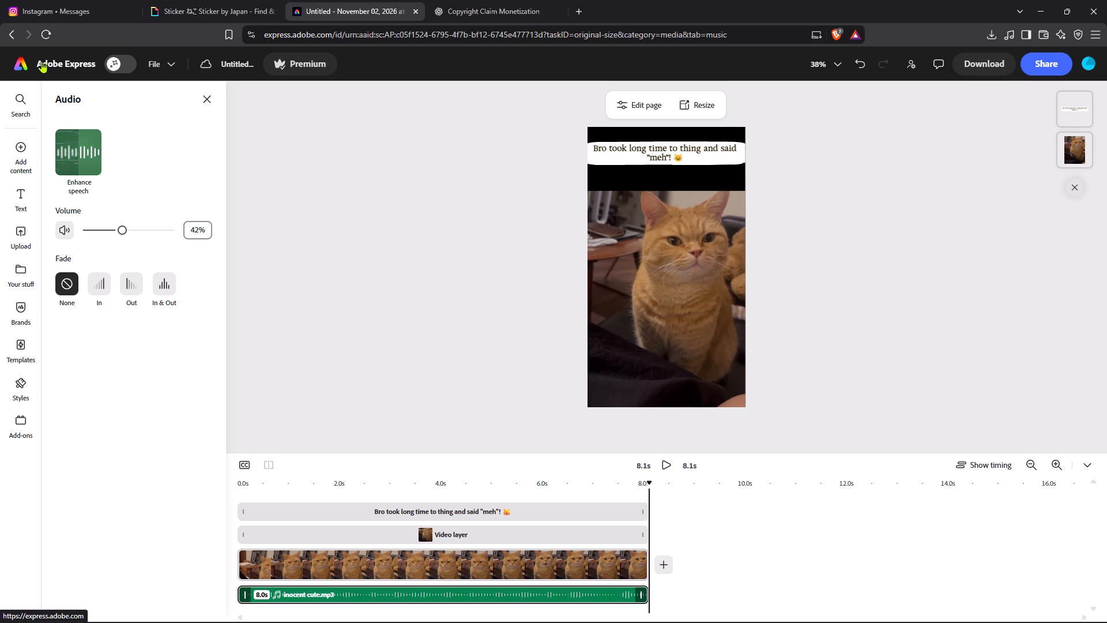
click(42, 62)
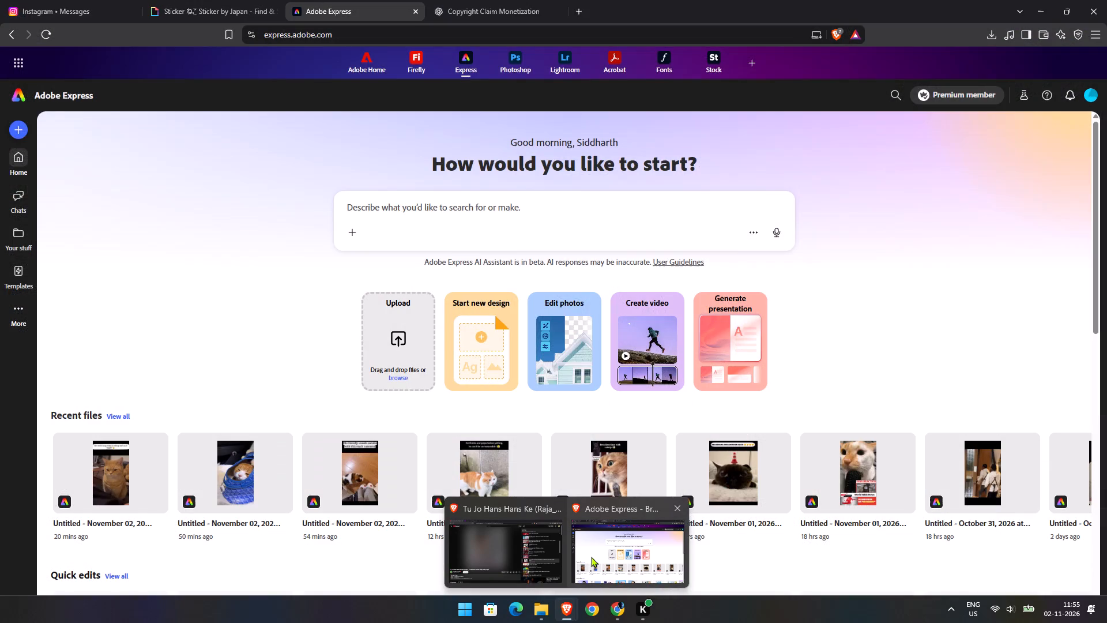
click(591, 557)
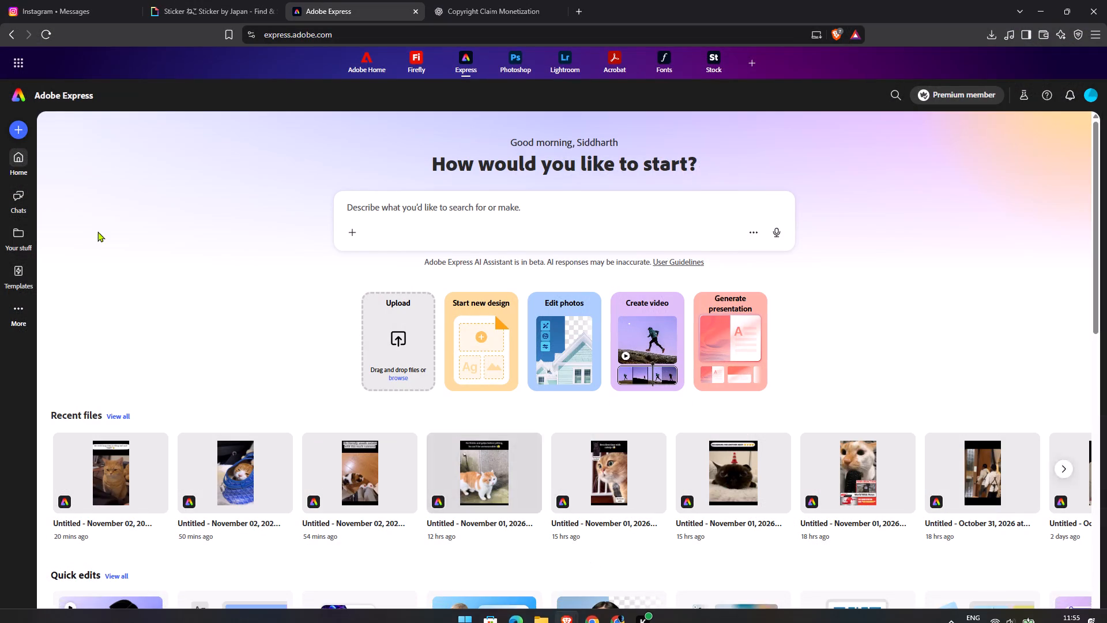